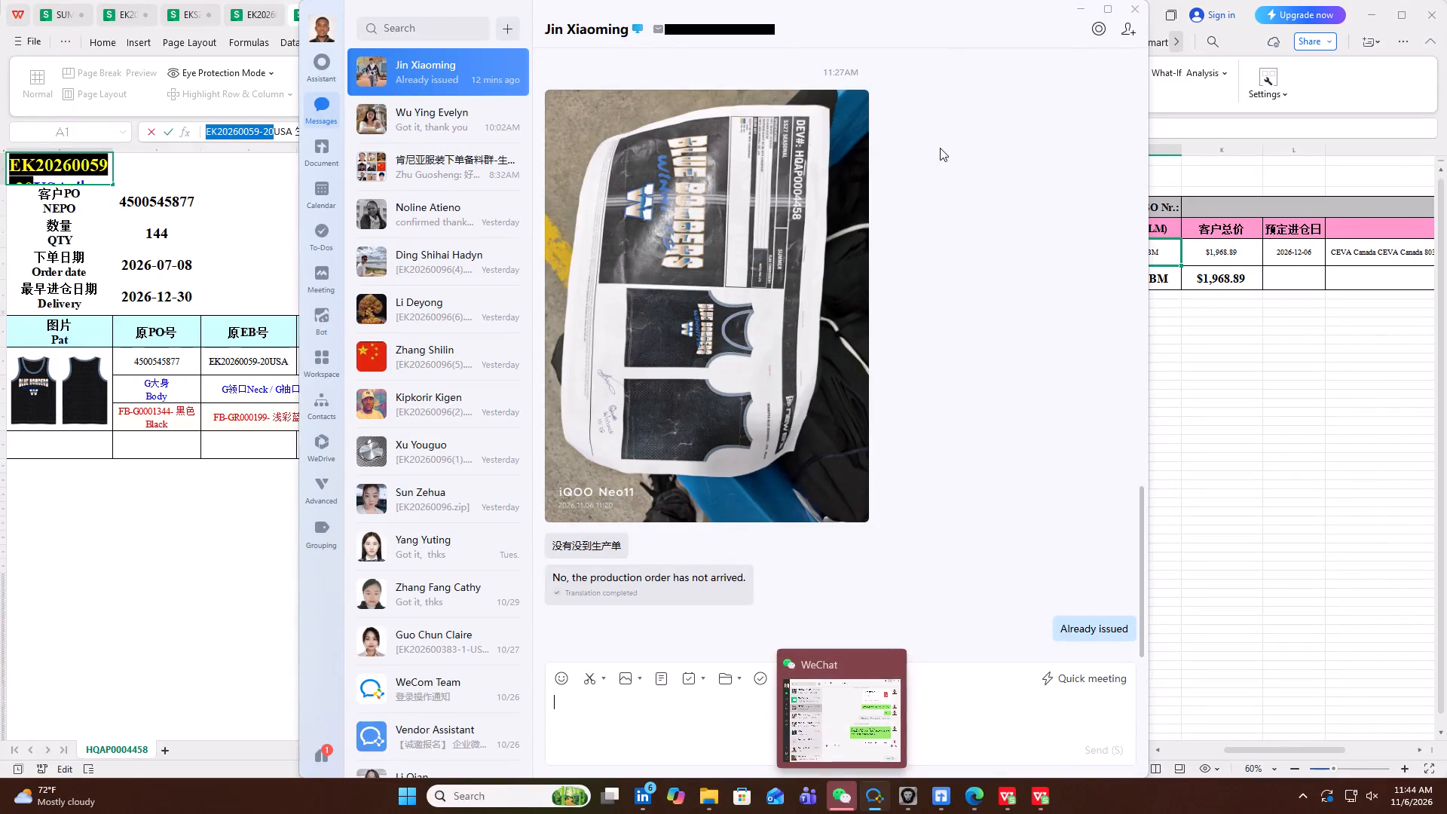
# Switch to WeChat and translate the swimwear container message in the NE SO group chat.
pyautogui.click(1078, 11)
pyautogui.click(842, 794)
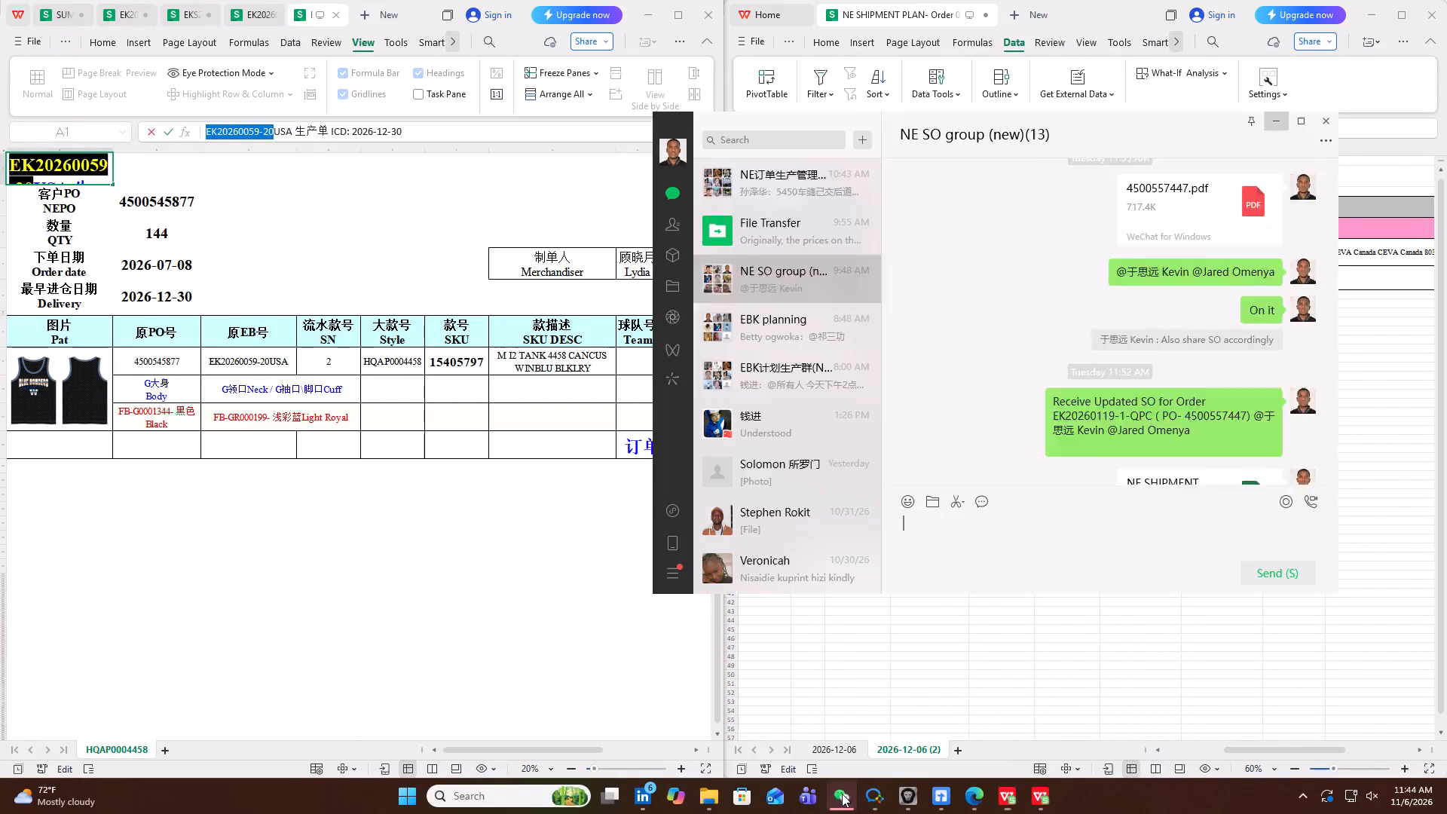
pyautogui.scroll(-3, 1034, 368)
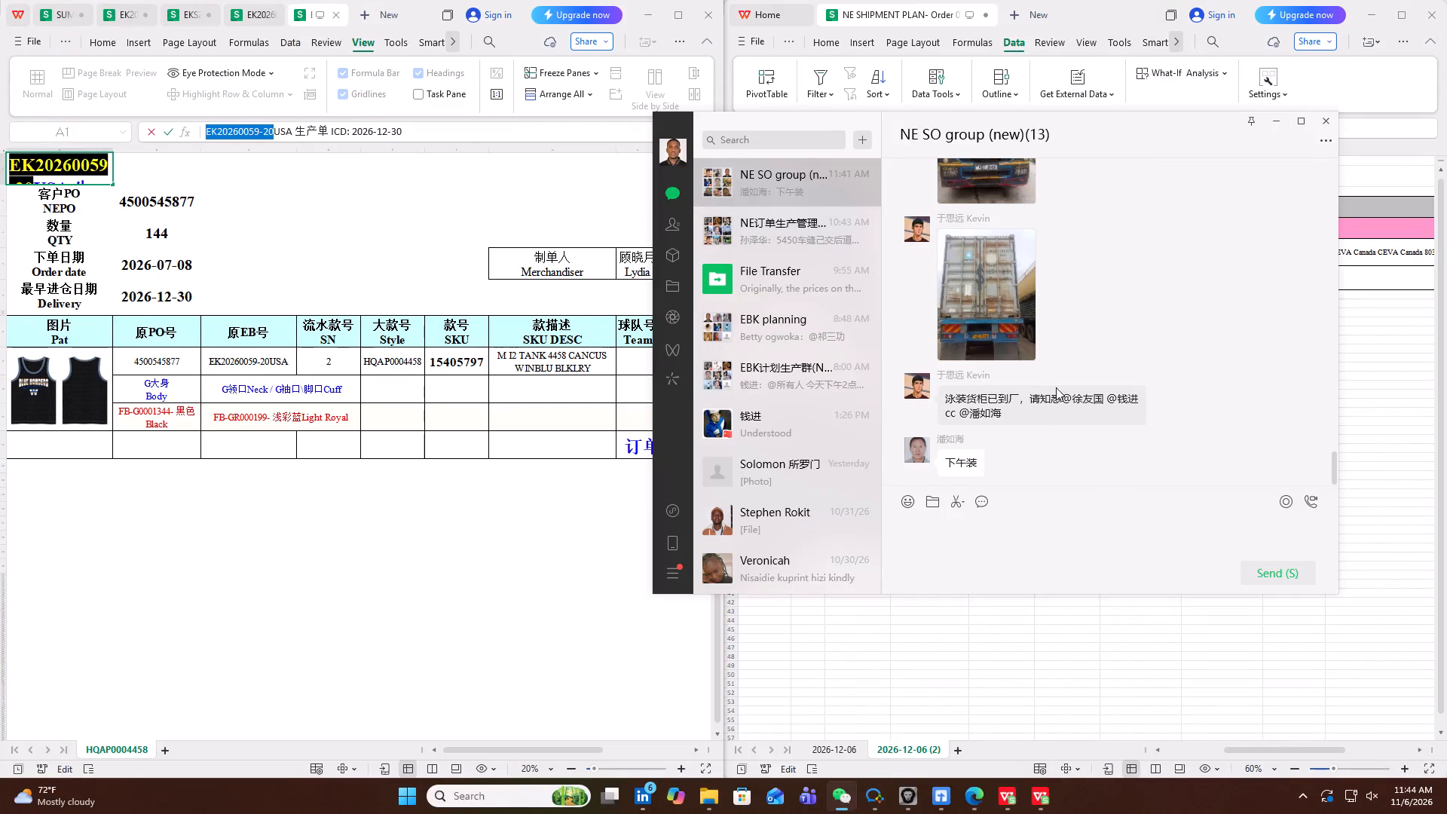
pyautogui.scroll(5, 1056, 387)
pyautogui.scroll(-5, 1058, 380)
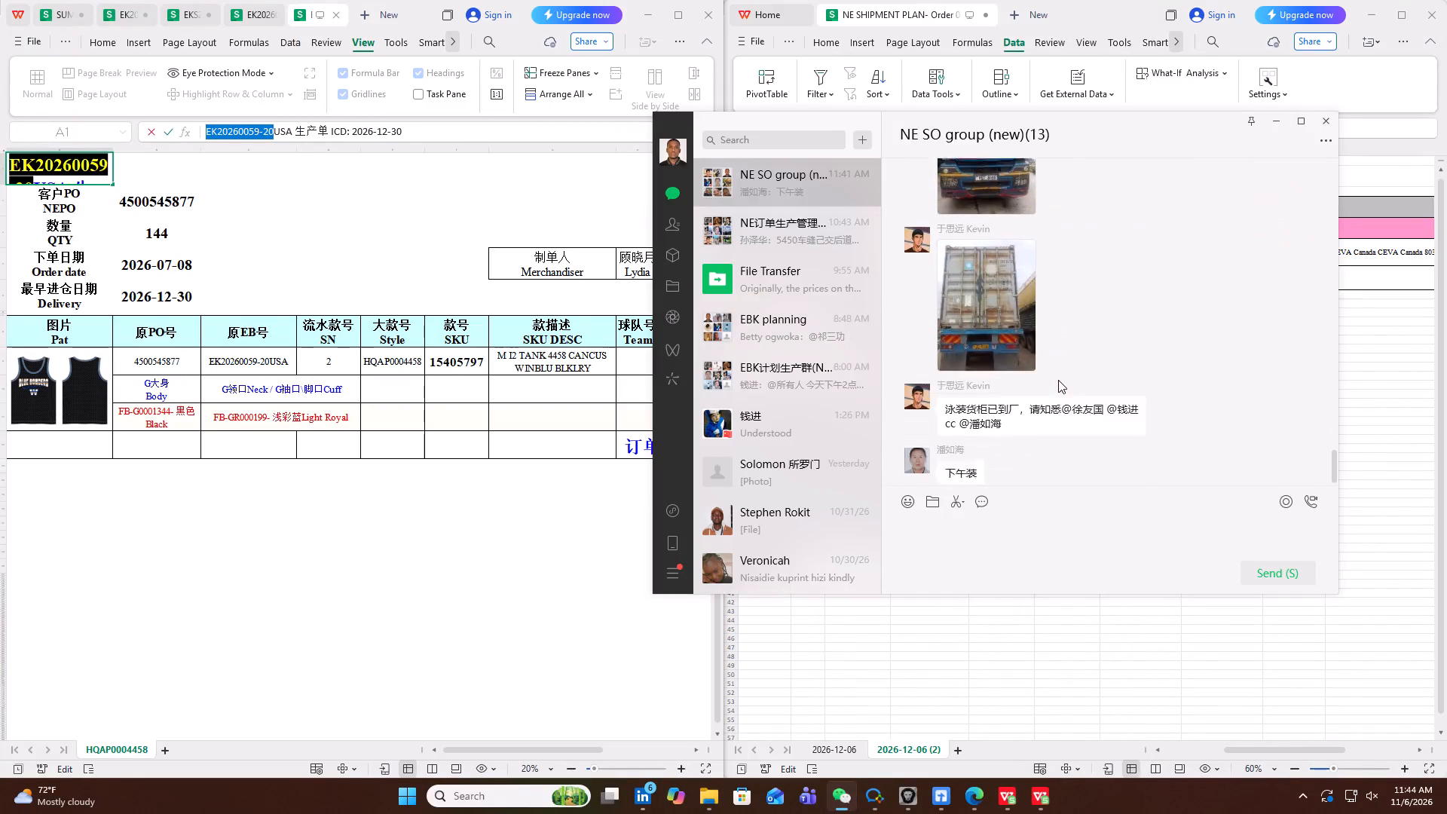
pyautogui.scroll(-3, 1058, 380)
pyautogui.rightClick(1024, 402)
pyautogui.click(1057, 461)
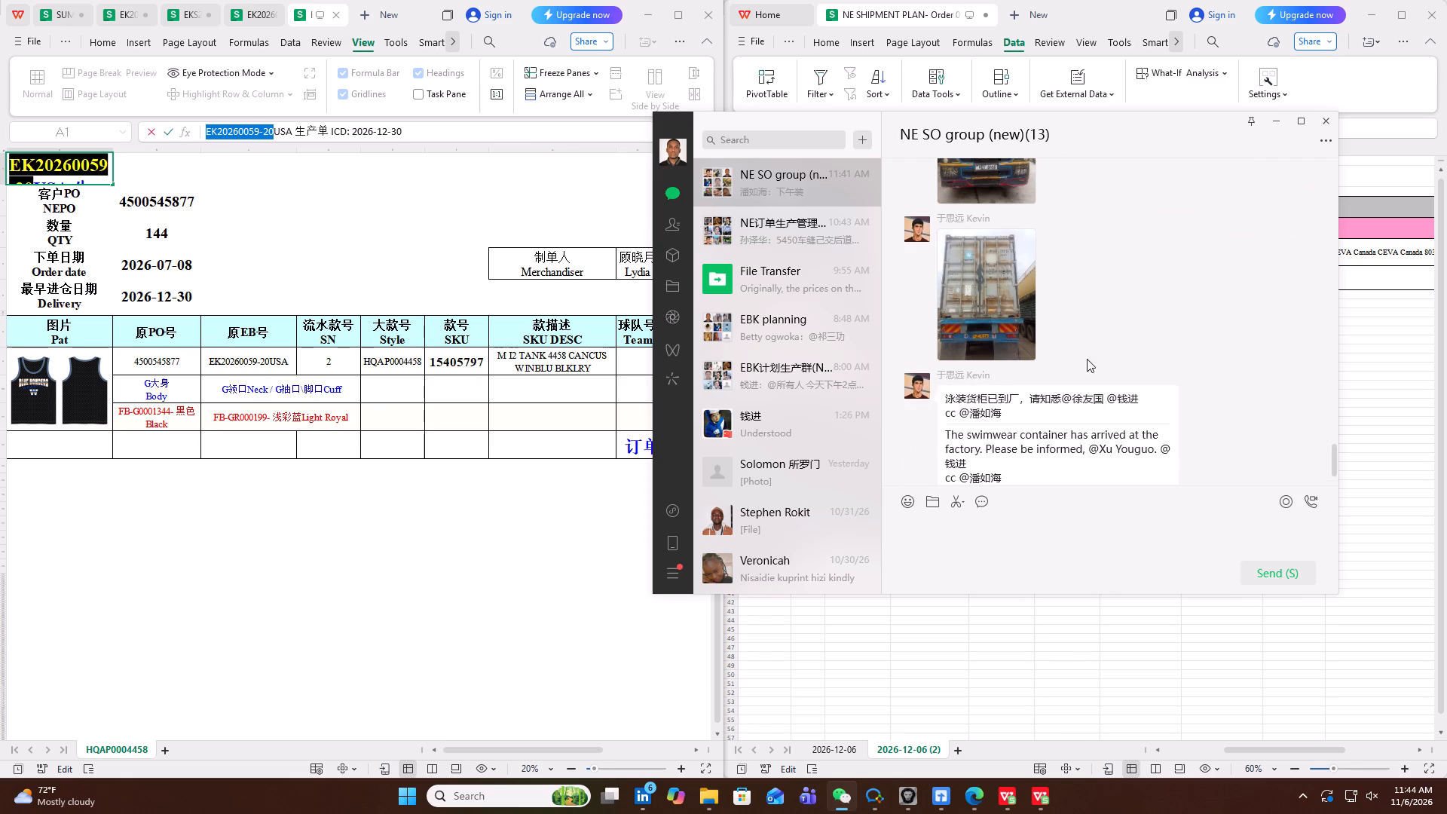
pyautogui.scroll(-2, 1087, 359)
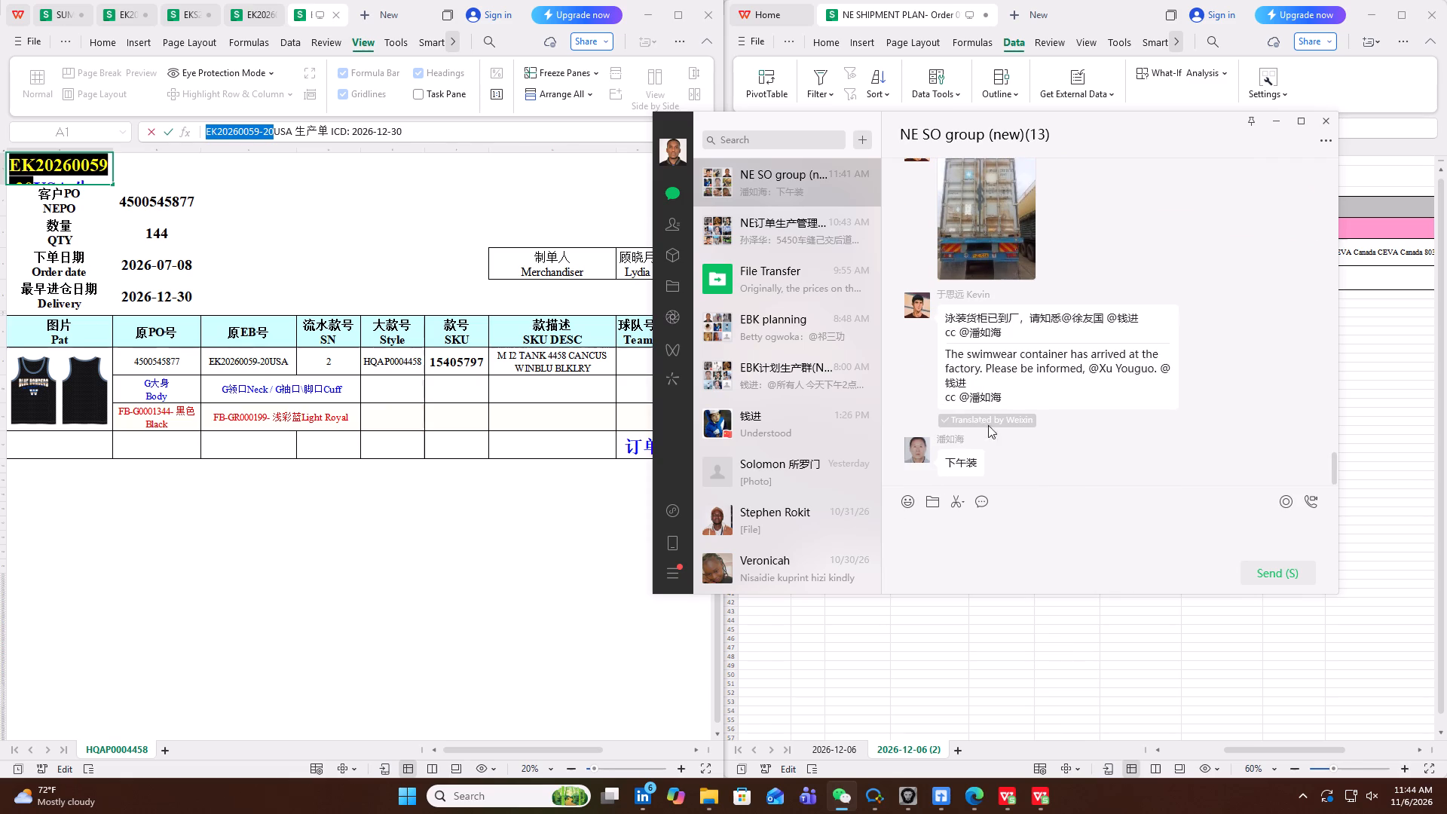
# Translate the latest reply, 下午装, in the NE SO group chat and minimise the chat window.
pyautogui.scroll(-3, 1076, 386)
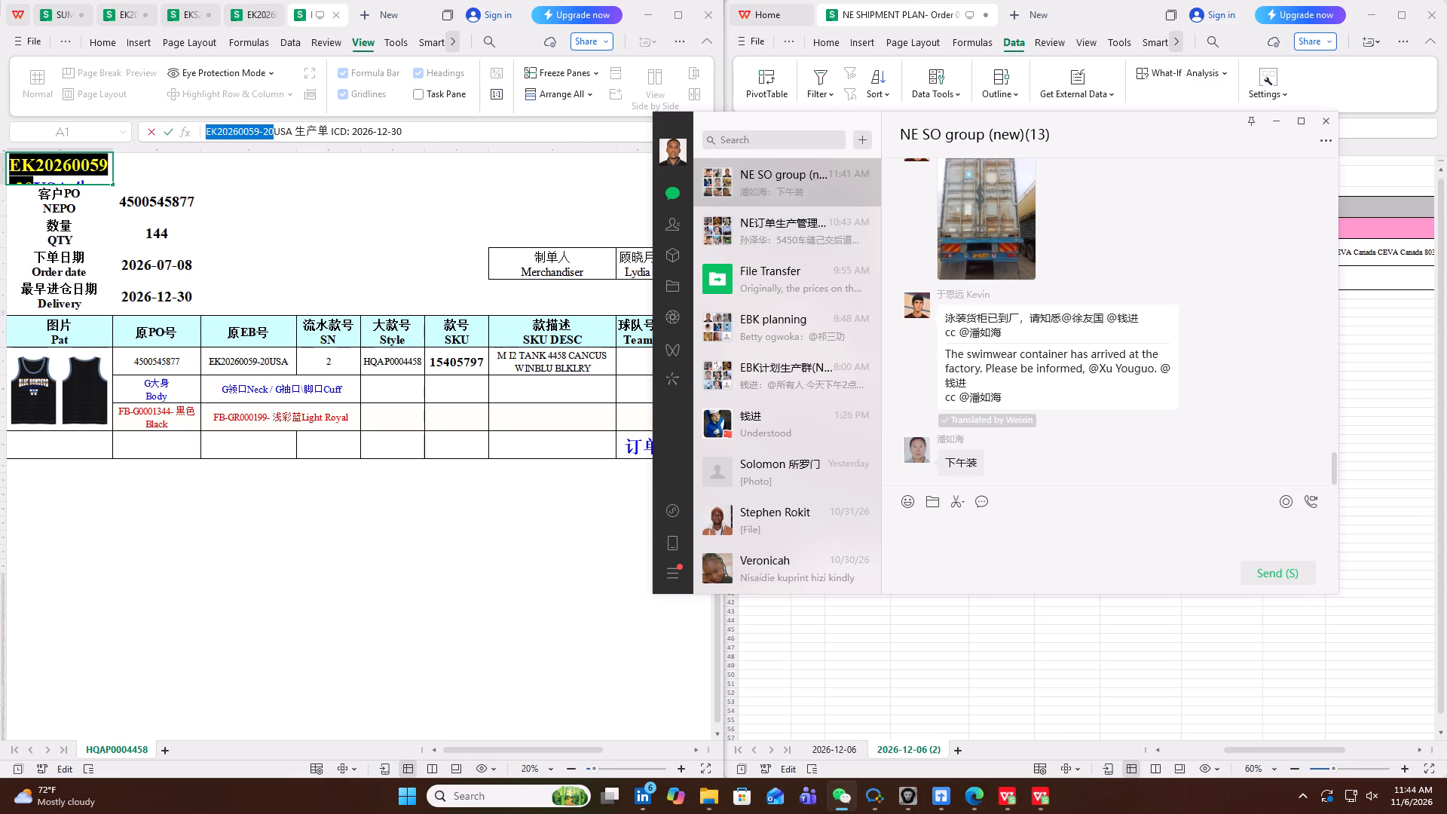
pyautogui.rightClick(962, 461)
pyautogui.click(997, 510)
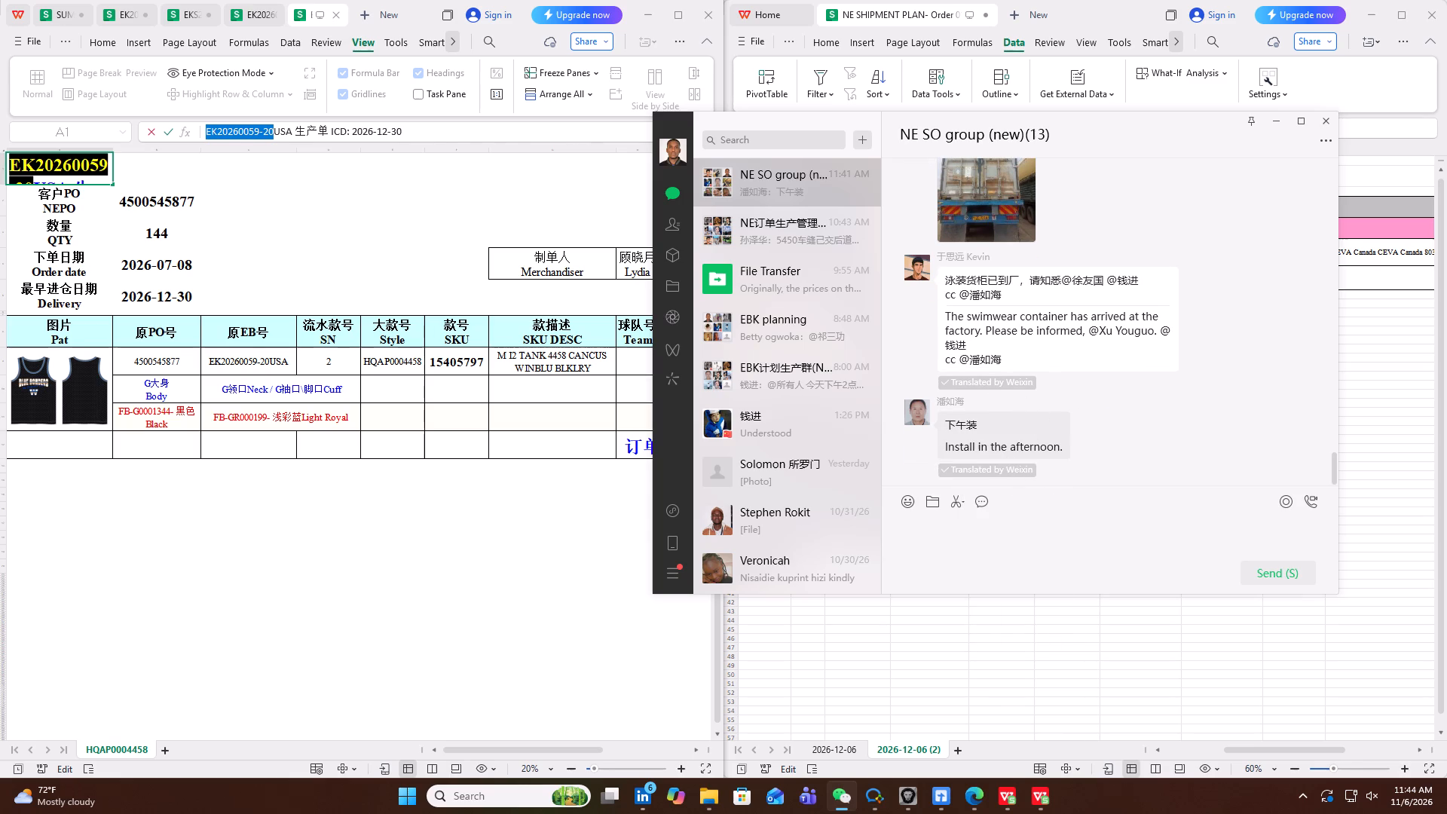
pyautogui.scroll(-4, 1096, 417)
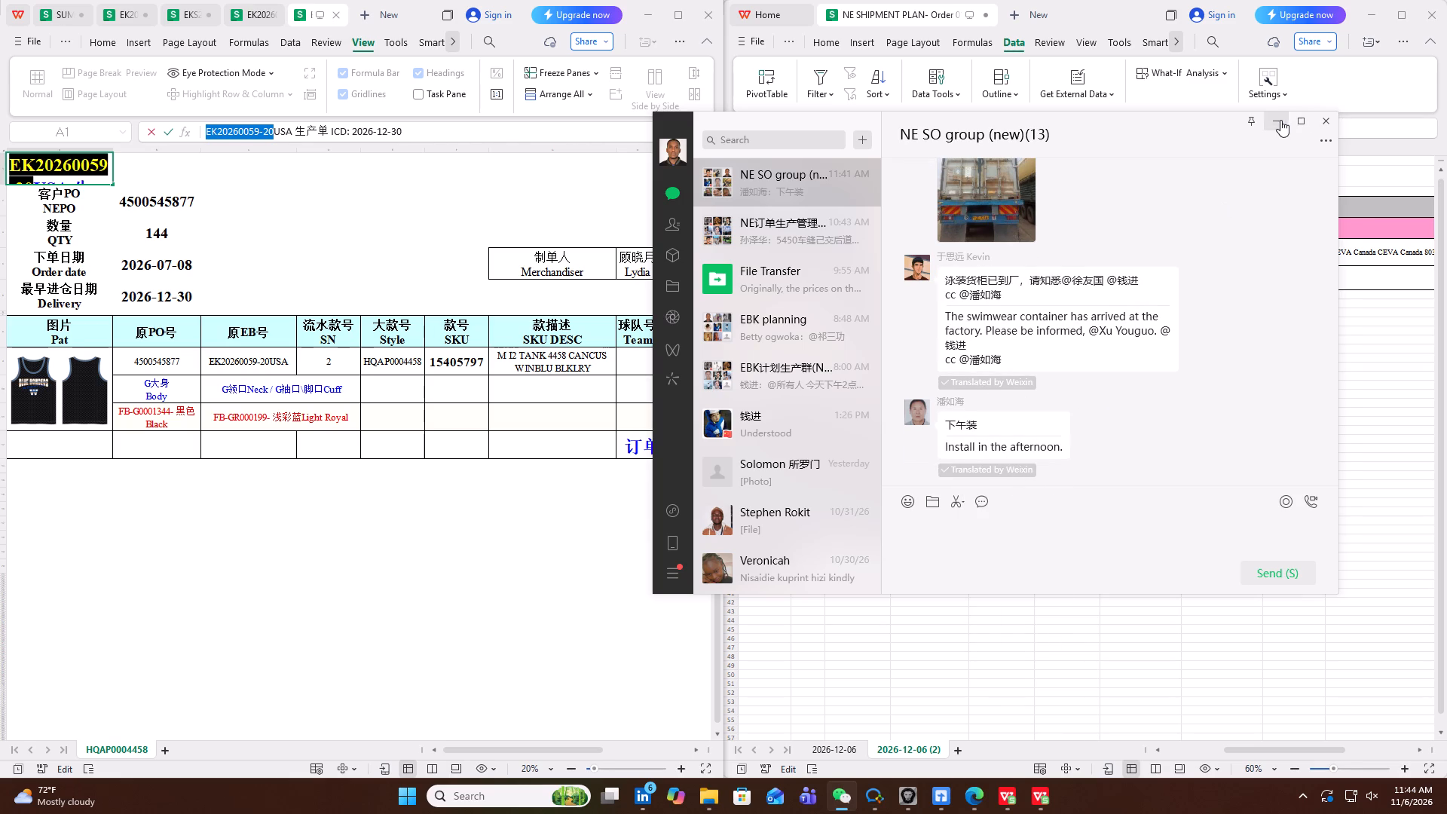
pyautogui.click(1280, 120)
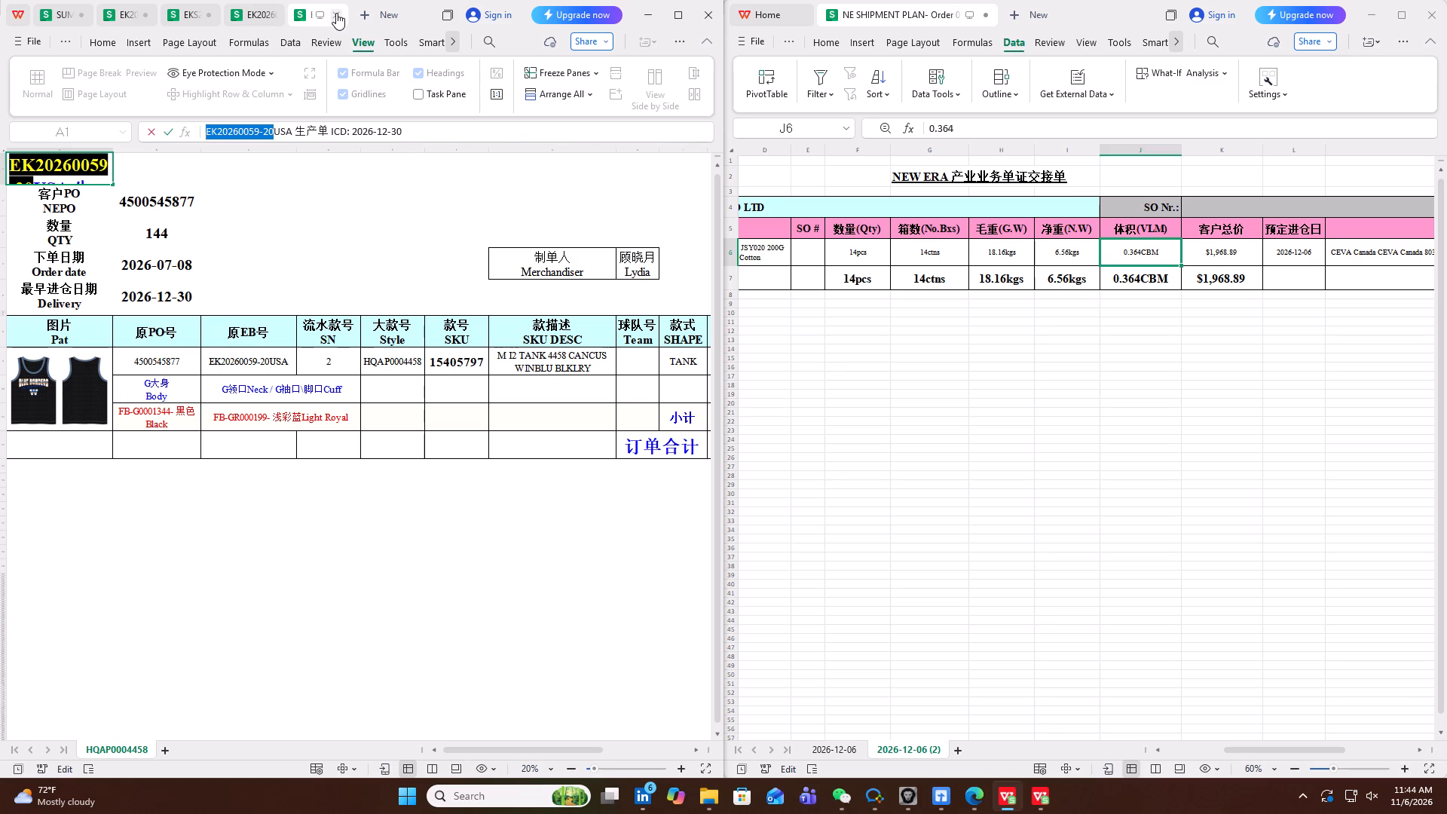
pyautogui.click(540, 412)
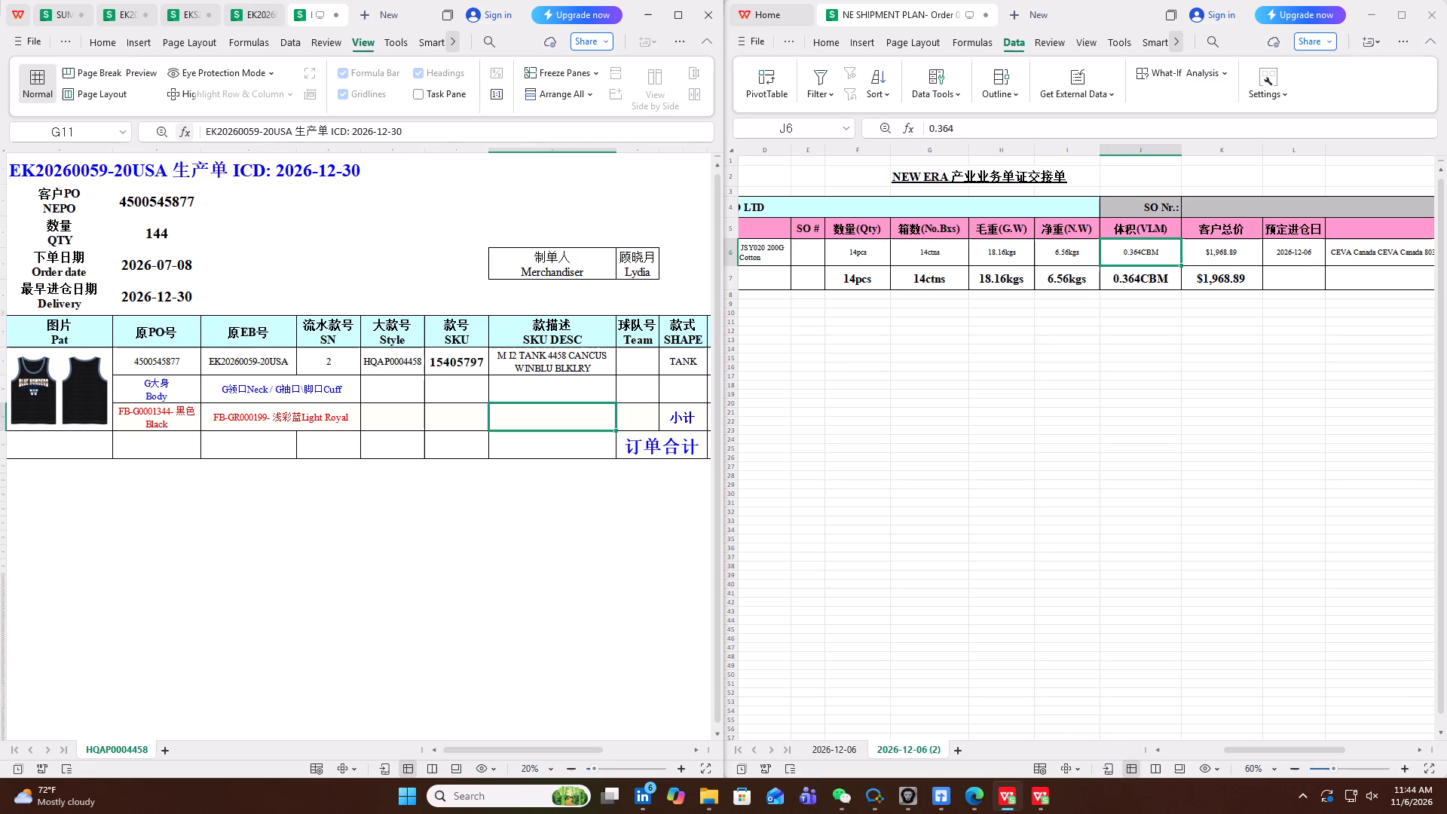
pyautogui.scroll(4, 228, 424)
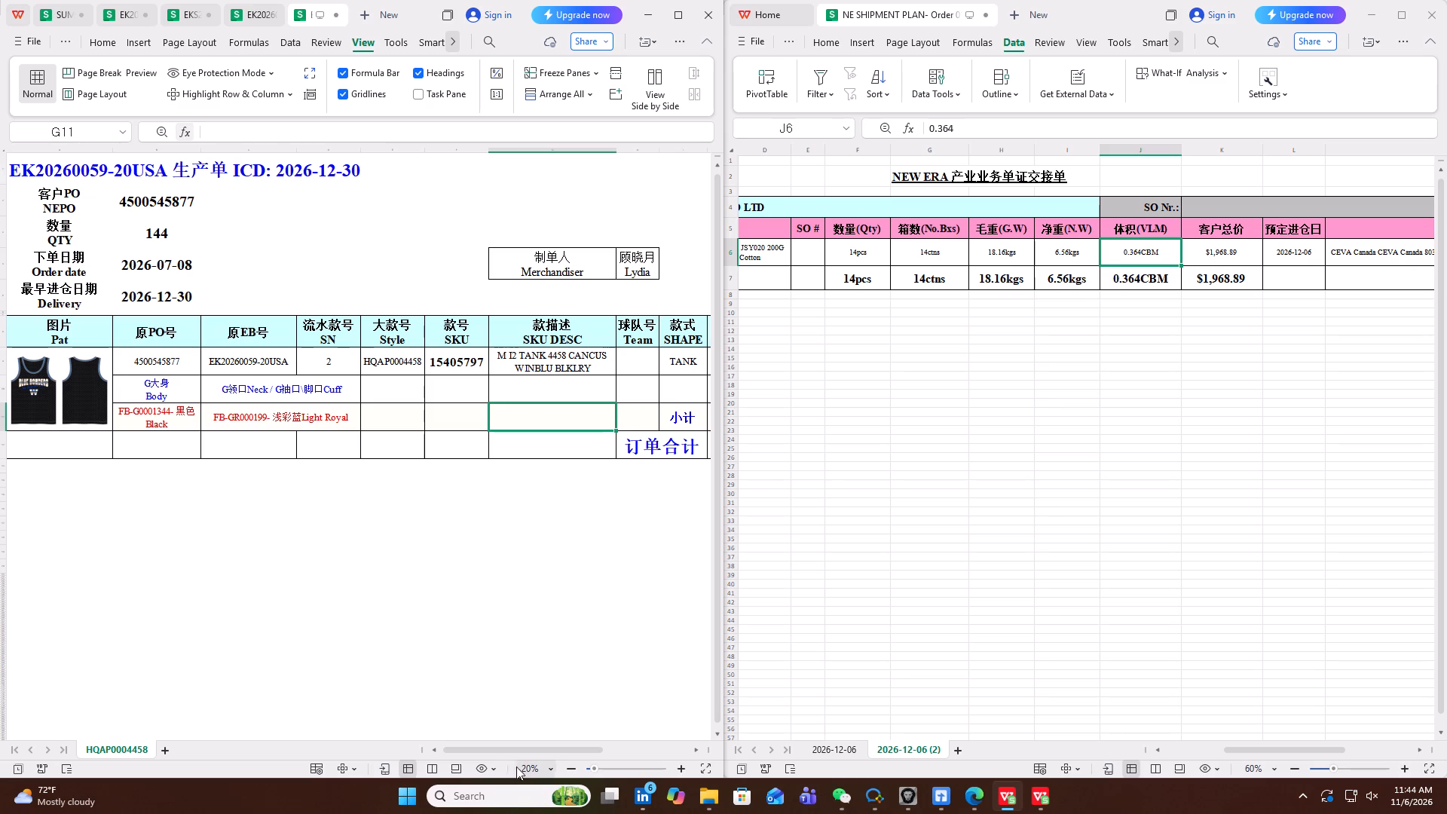
pyautogui.moveTo(525, 751); pyautogui.dragTo(401, 721)
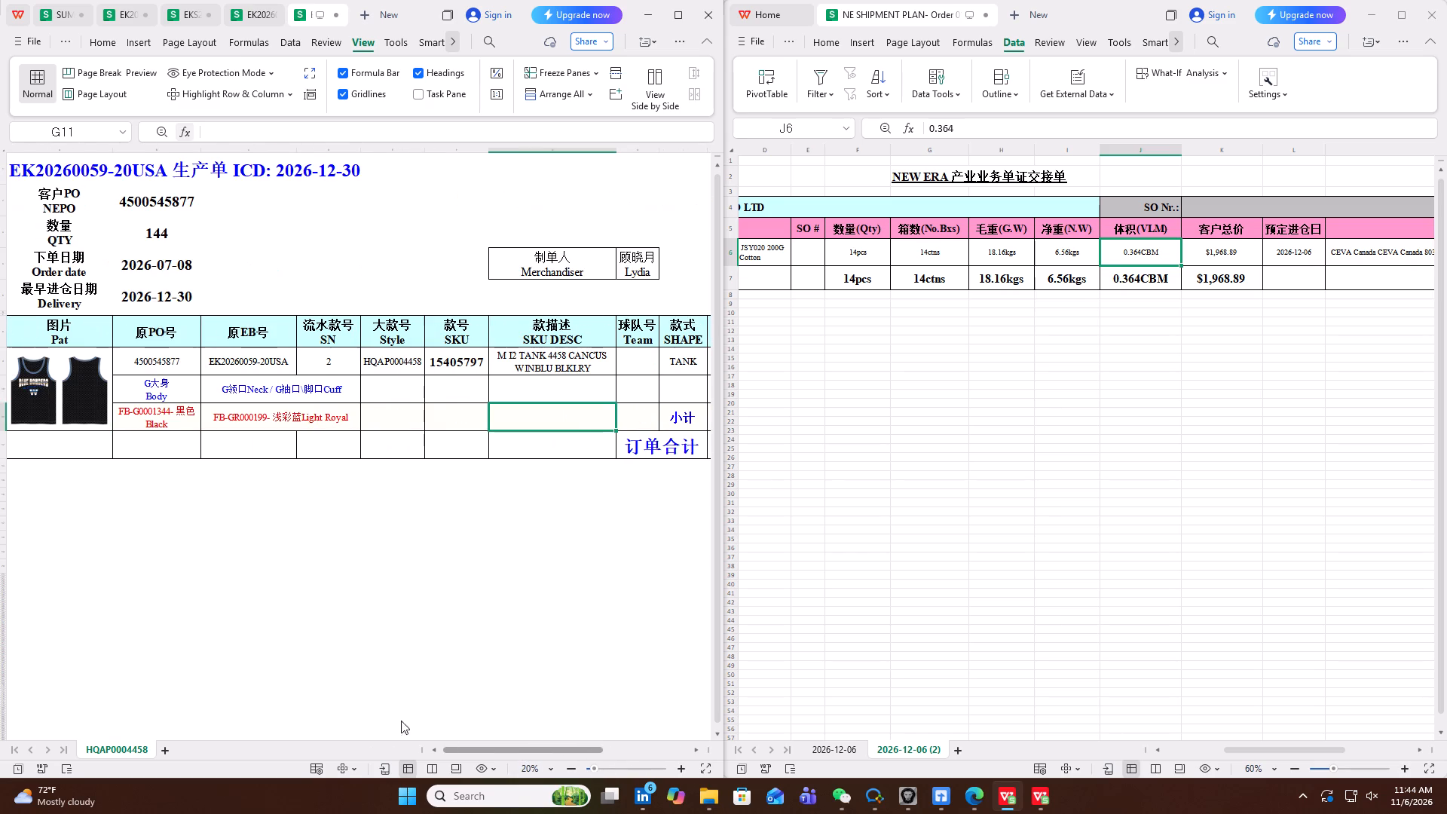
pyautogui.moveTo(401, 721); pyautogui.dragTo(314, 689)
pyautogui.scroll(4, 234, 516)
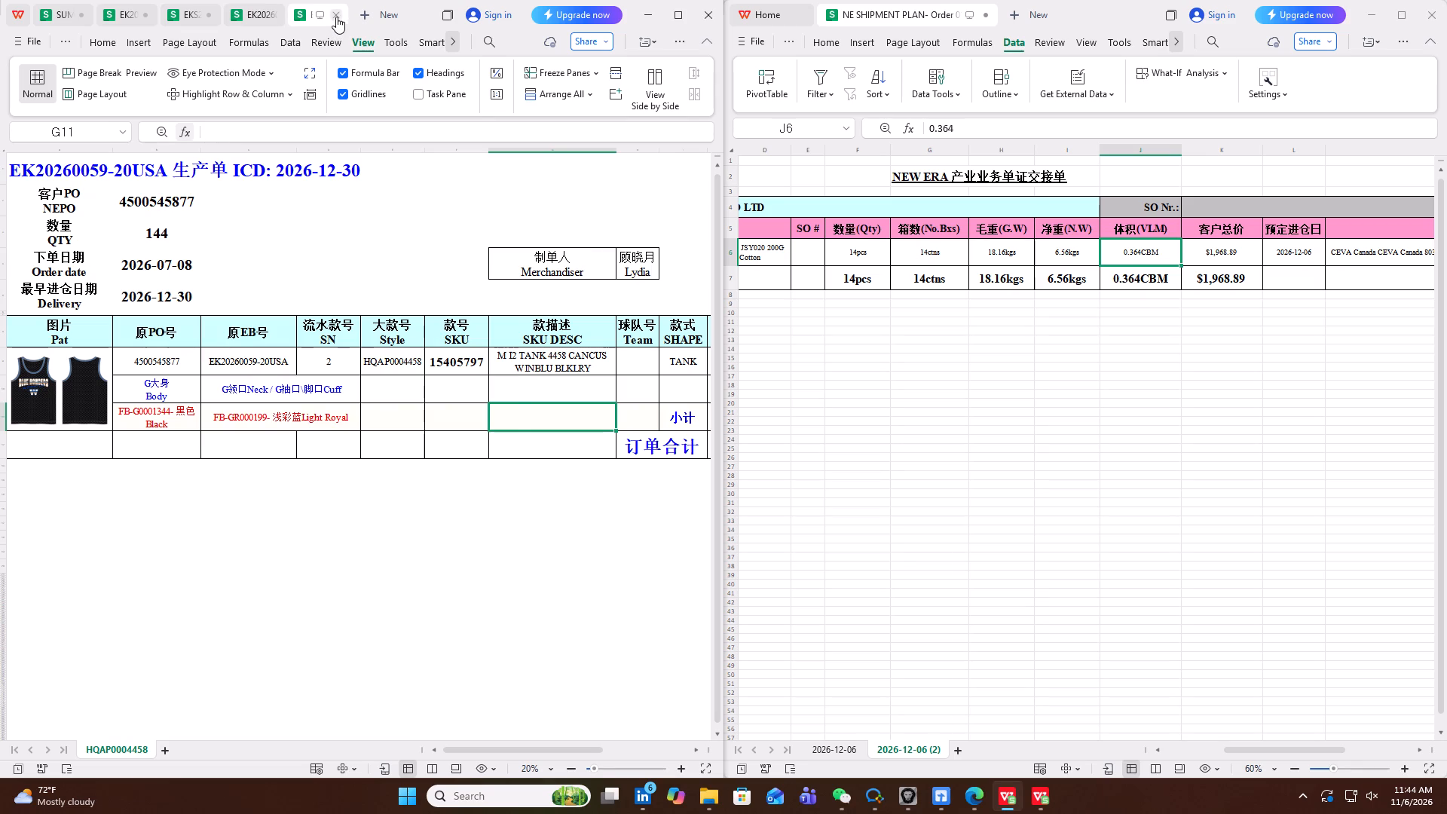
pyautogui.click(336, 17)
pyautogui.click(397, 414)
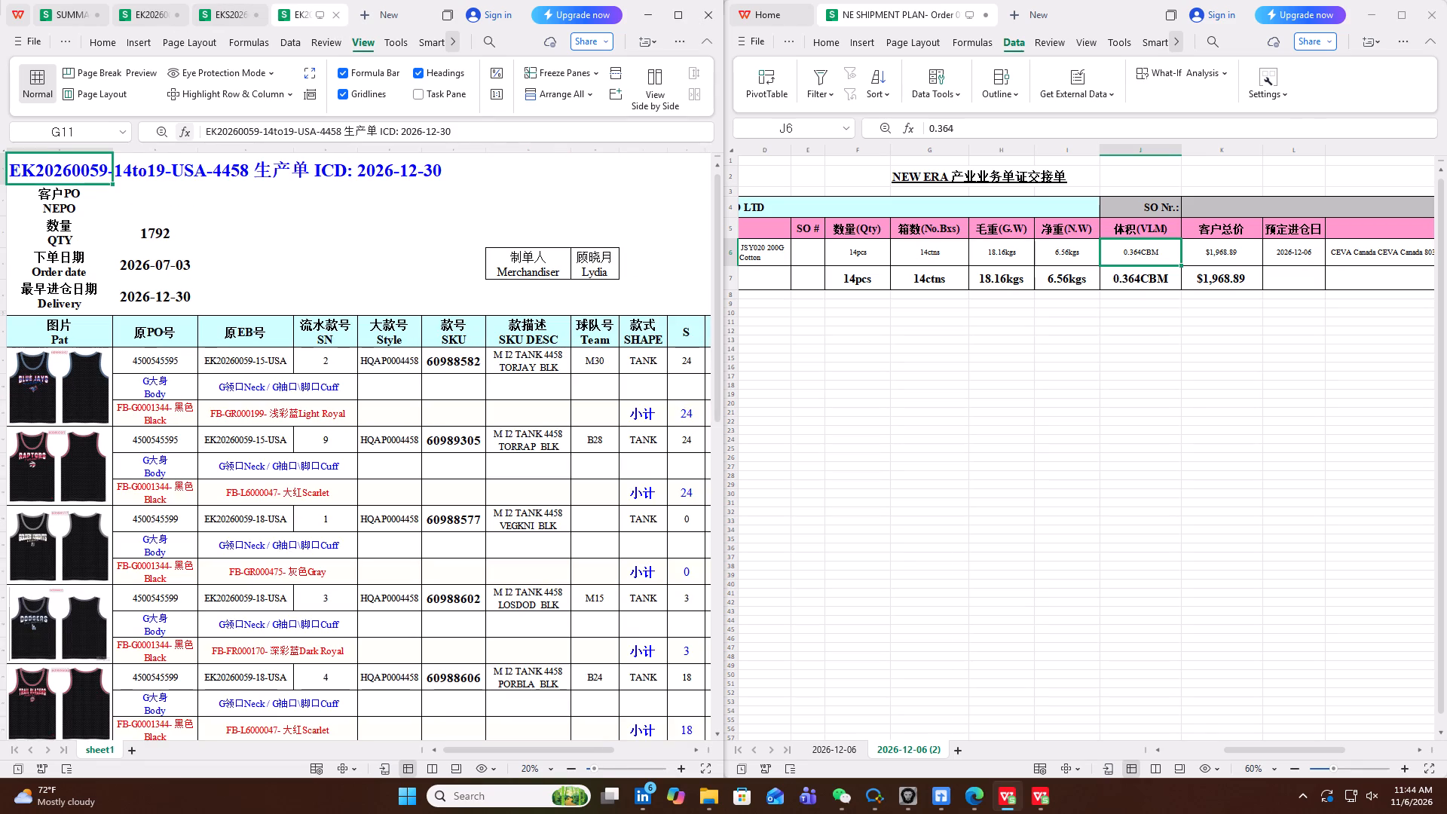
pyautogui.scroll(8, 277, 393)
pyautogui.scroll(-15, 366, 454)
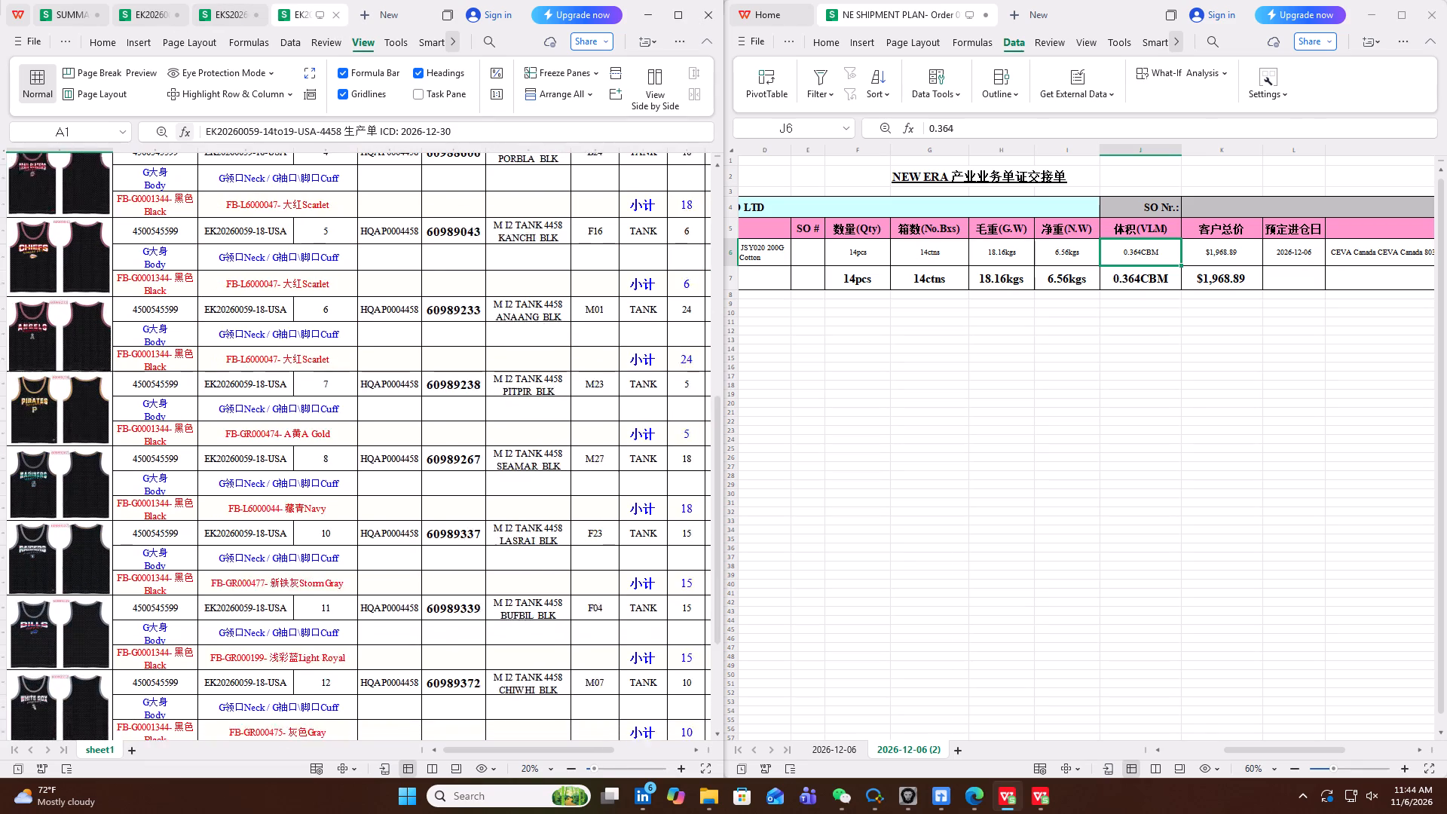
pyautogui.scroll(-6, 366, 454)
pyautogui.scroll(3, 366, 454)
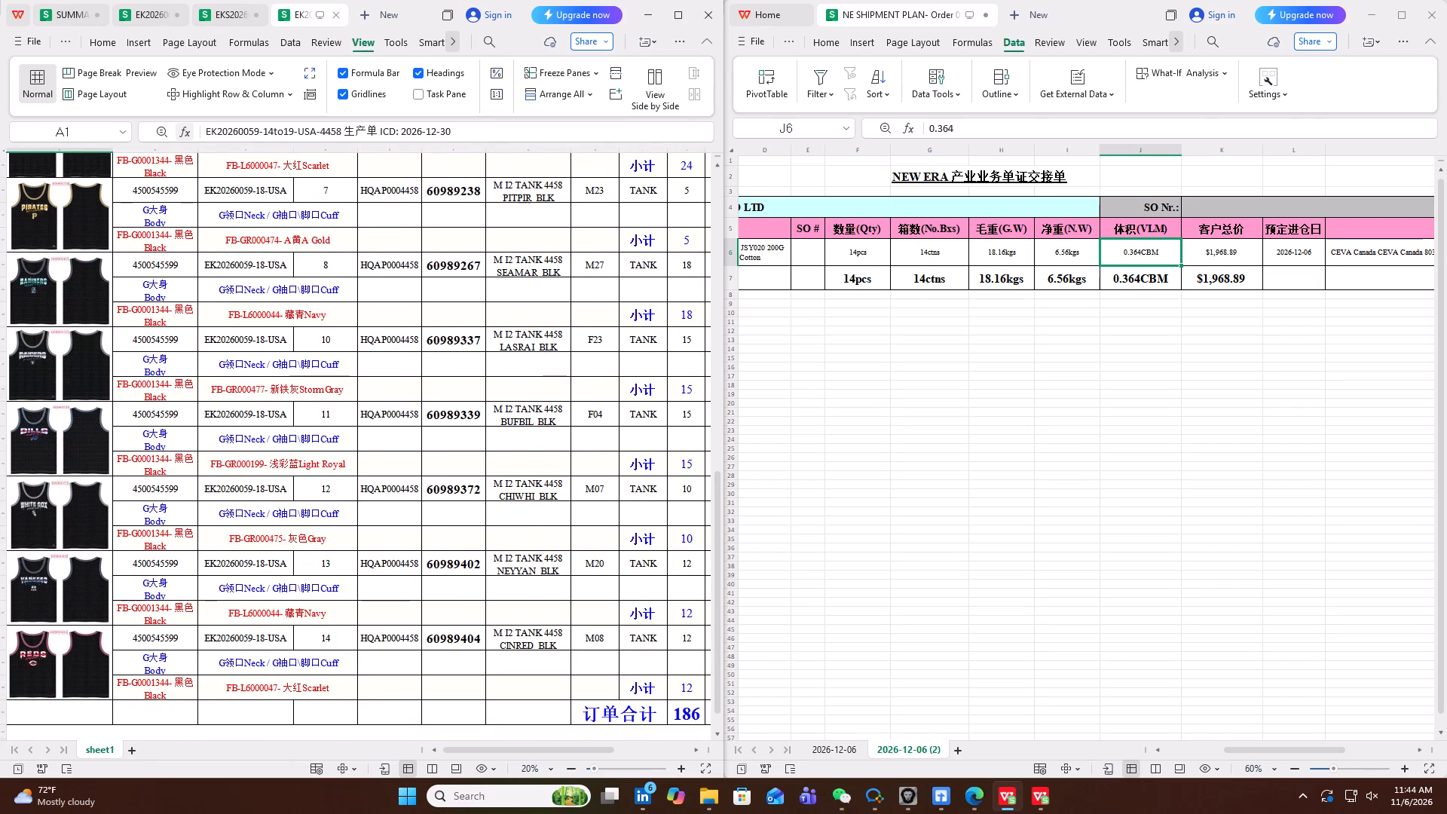
pyautogui.moveTo(470, 751); pyautogui.dragTo(633, 758)
pyautogui.scroll(2, 474, 574)
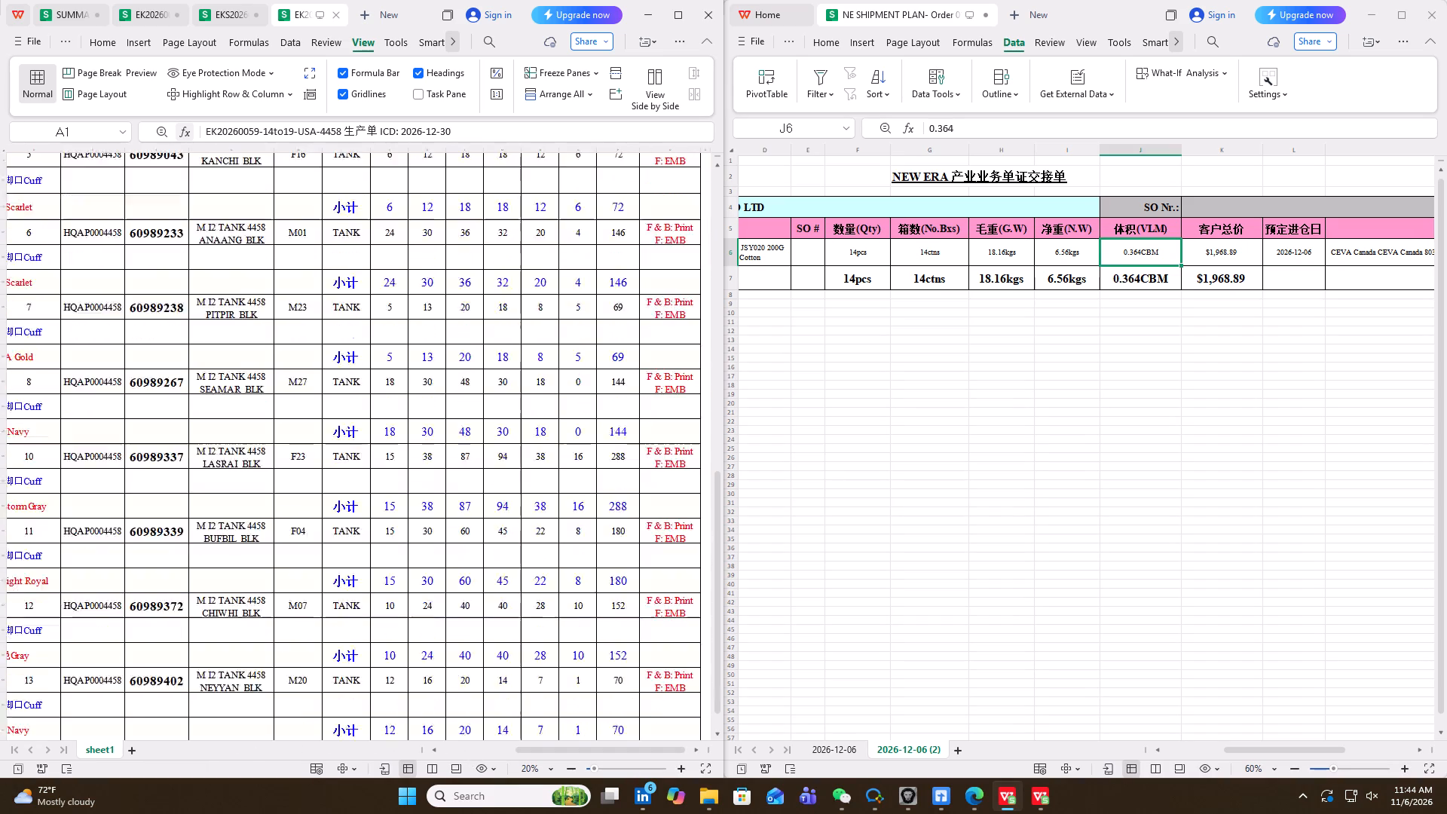
pyautogui.scroll(20, 474, 574)
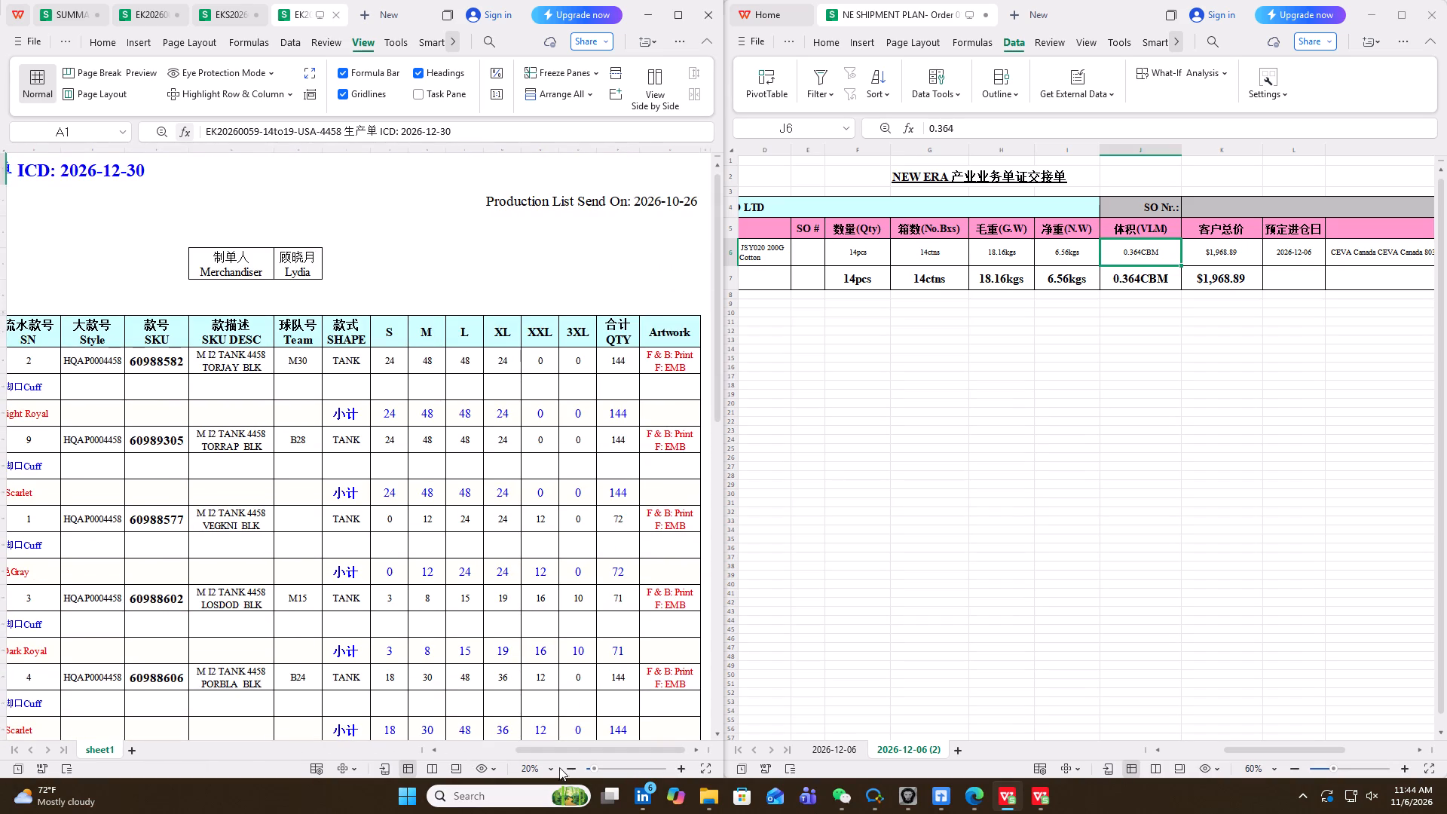
pyautogui.moveTo(568, 750); pyautogui.dragTo(305, 671)
pyautogui.scroll(4, 243, 564)
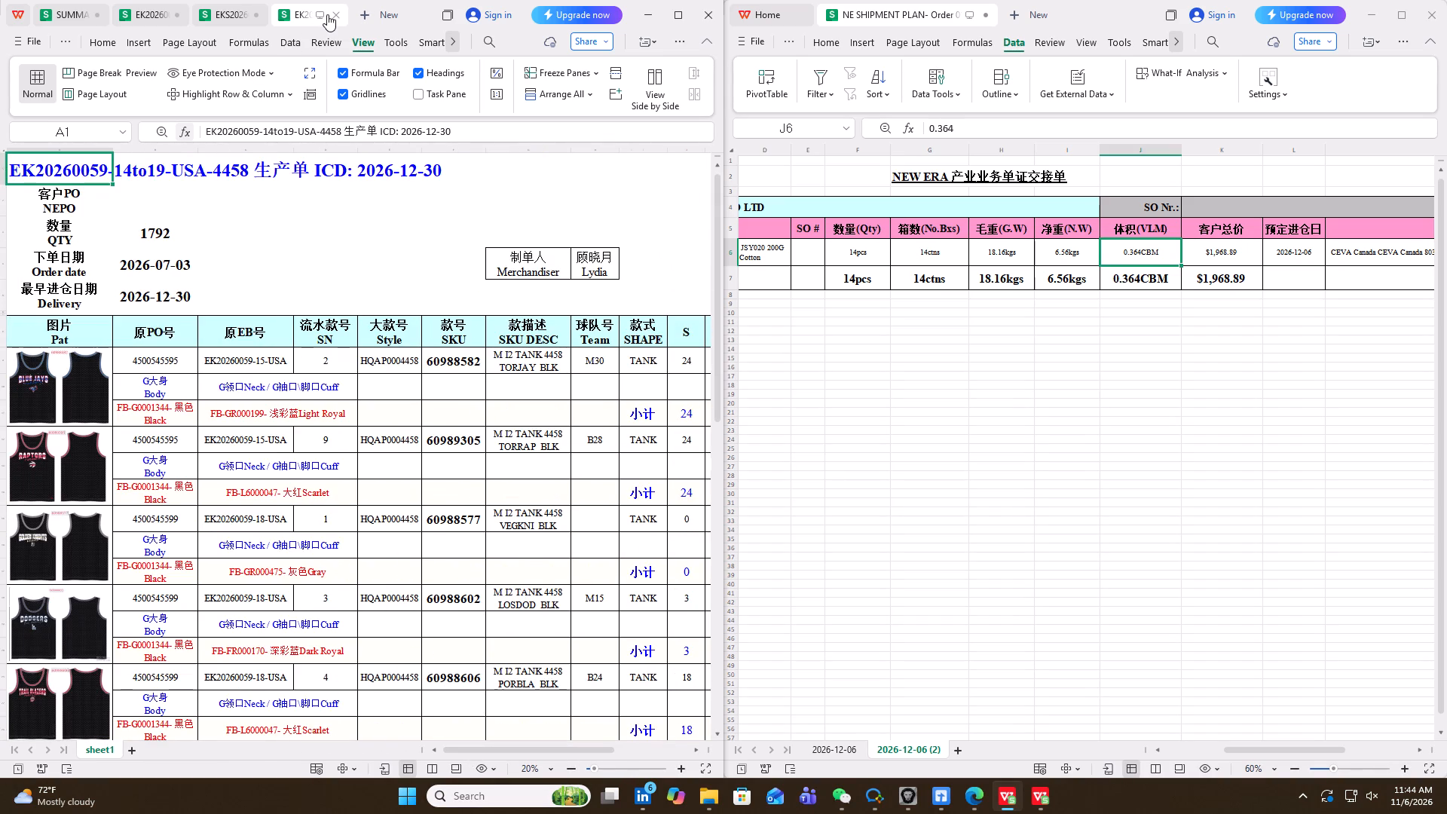
pyautogui.click(335, 12)
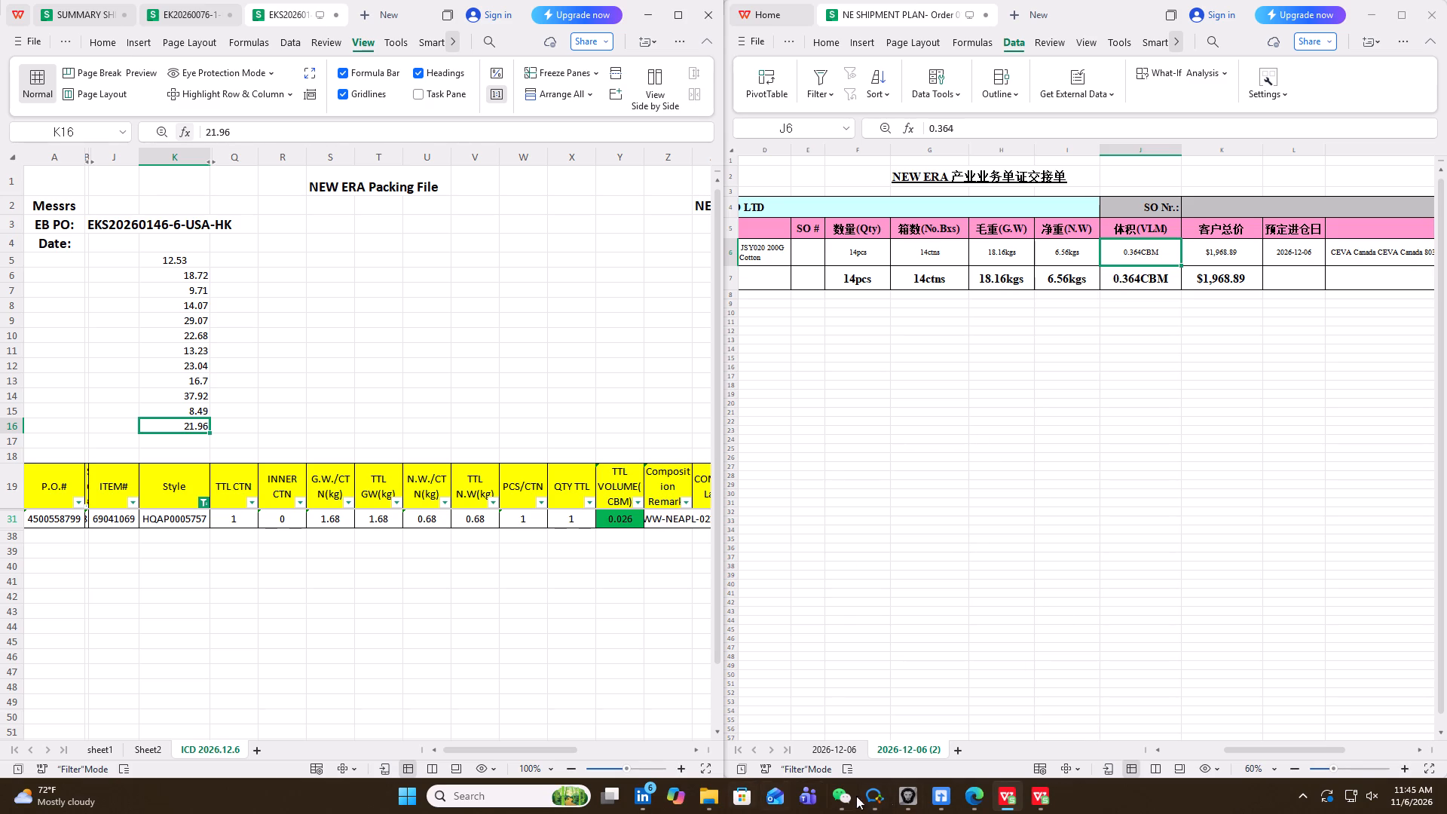
# Copy item number 69041069 from the packing file and search the purchase order PDF in Edge for it.
pyautogui.click(971, 795)
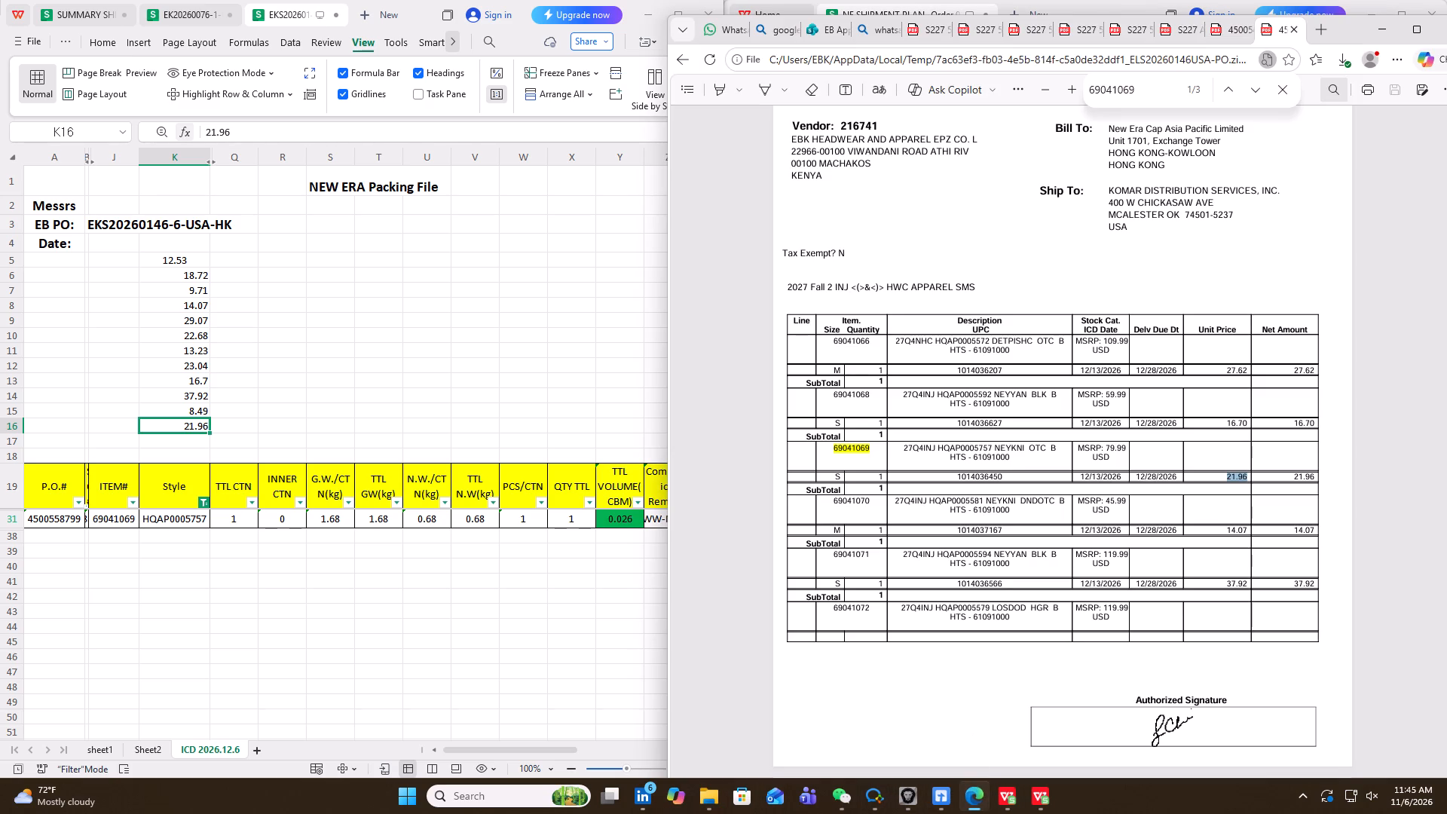
pyautogui.scroll(4, 156, 549)
pyautogui.click(121, 523)
pyautogui.doubleClick(228, 129)
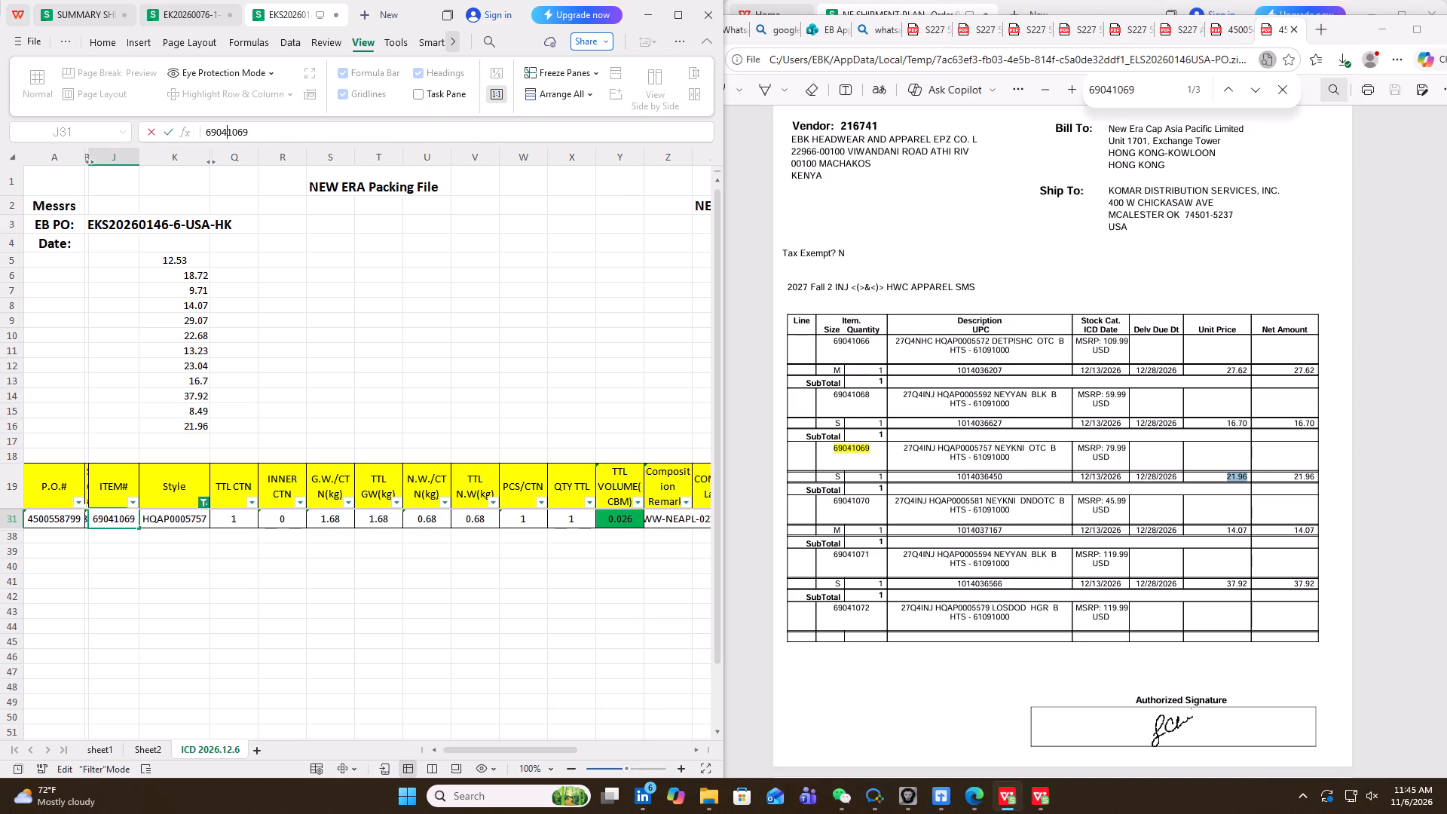
pyautogui.click(241, 100)
pyautogui.doubleClick(1113, 87)
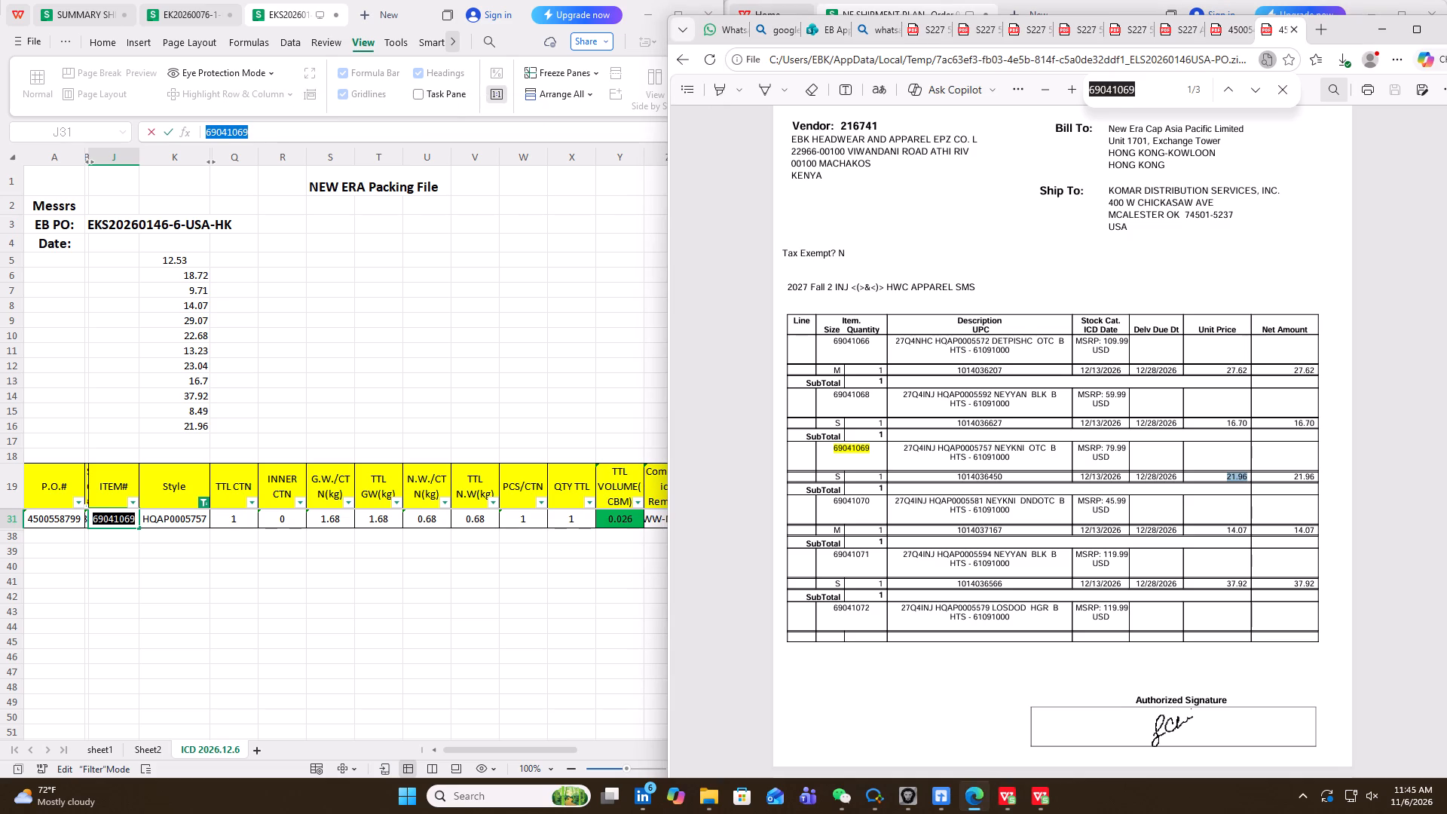
pyautogui.hotkey('ctrl', 'v')
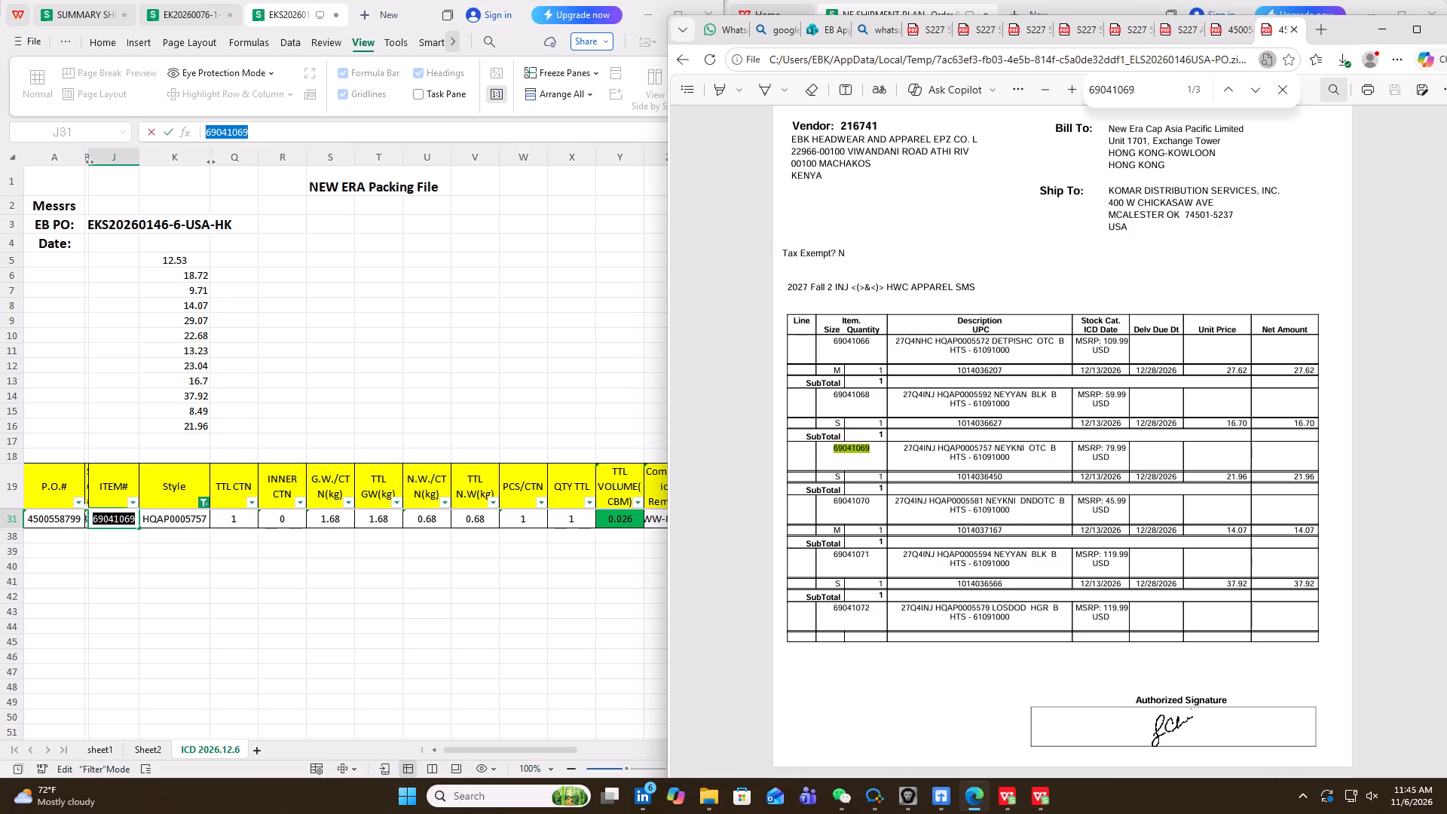
pyautogui.scroll(4, 210, 578)
# Filter the packing file's Style column to show only HQAP0005761.
pyautogui.click(203, 505)
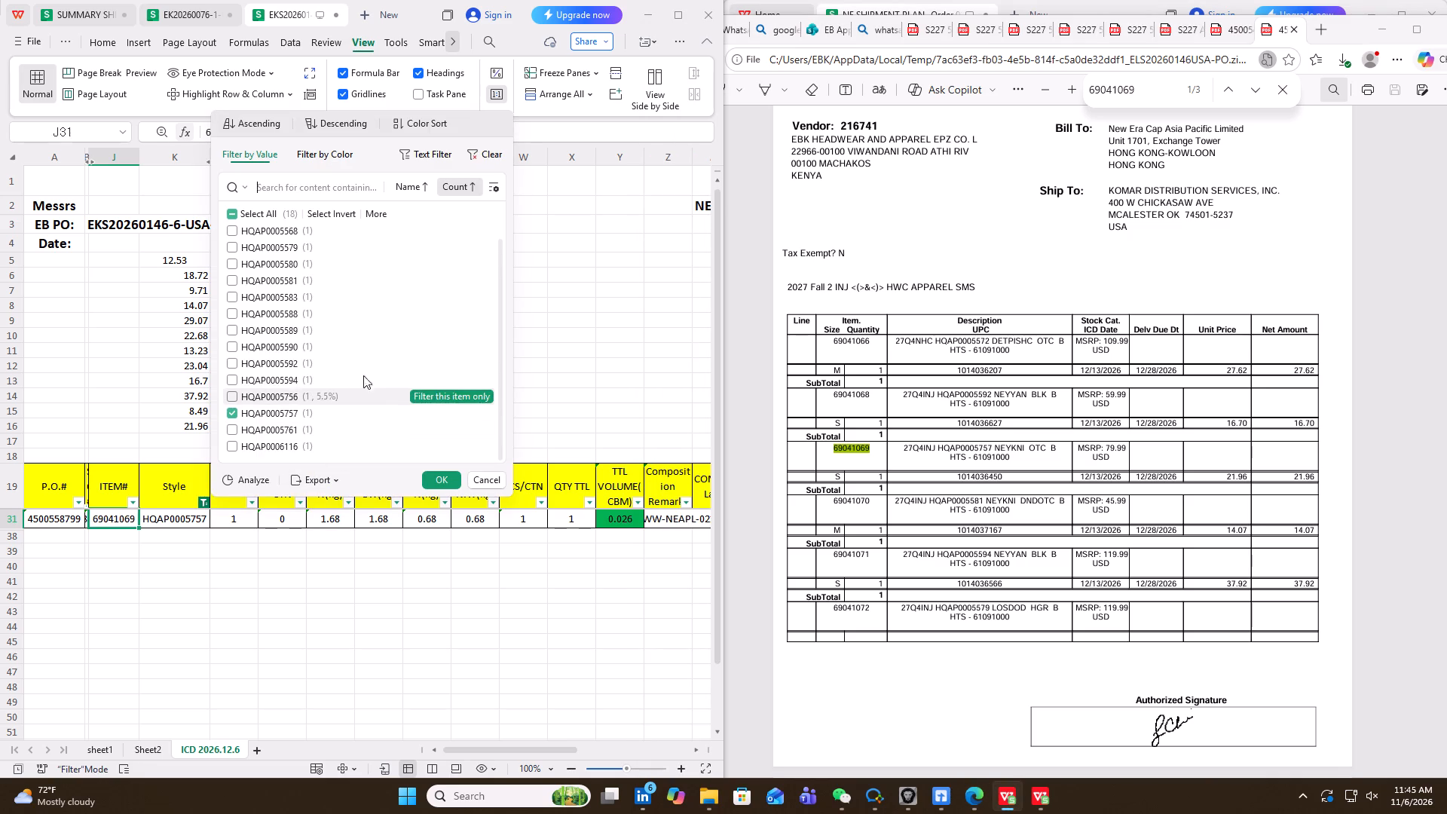
pyautogui.scroll(-2, 384, 382)
pyautogui.click(448, 428)
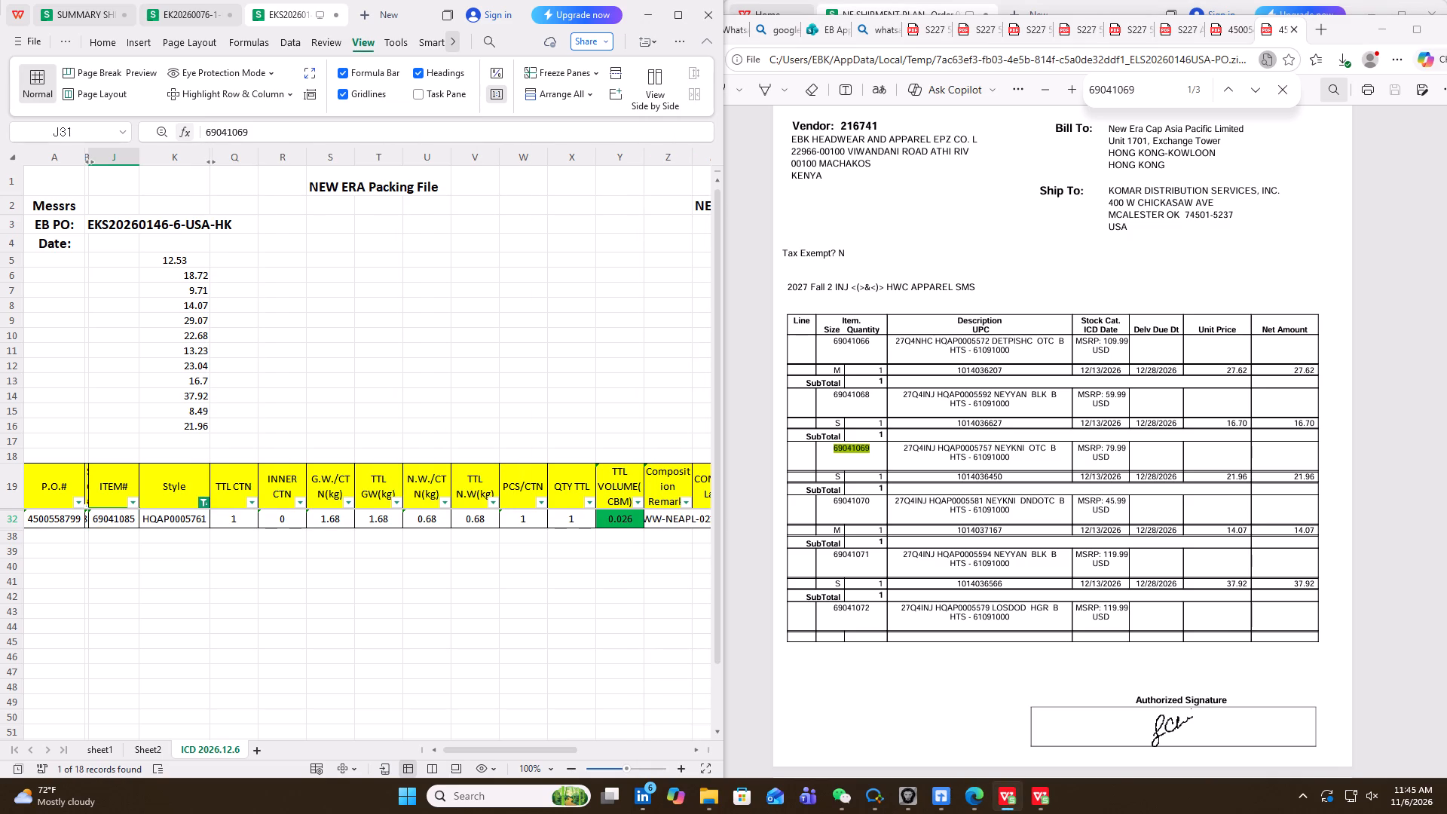
# Copy item number 69041085 from the filtered row and search the purchase order PDF for it.
pyautogui.scroll(3, 375, 567)
pyautogui.click(121, 522)
pyautogui.doubleClick(231, 127)
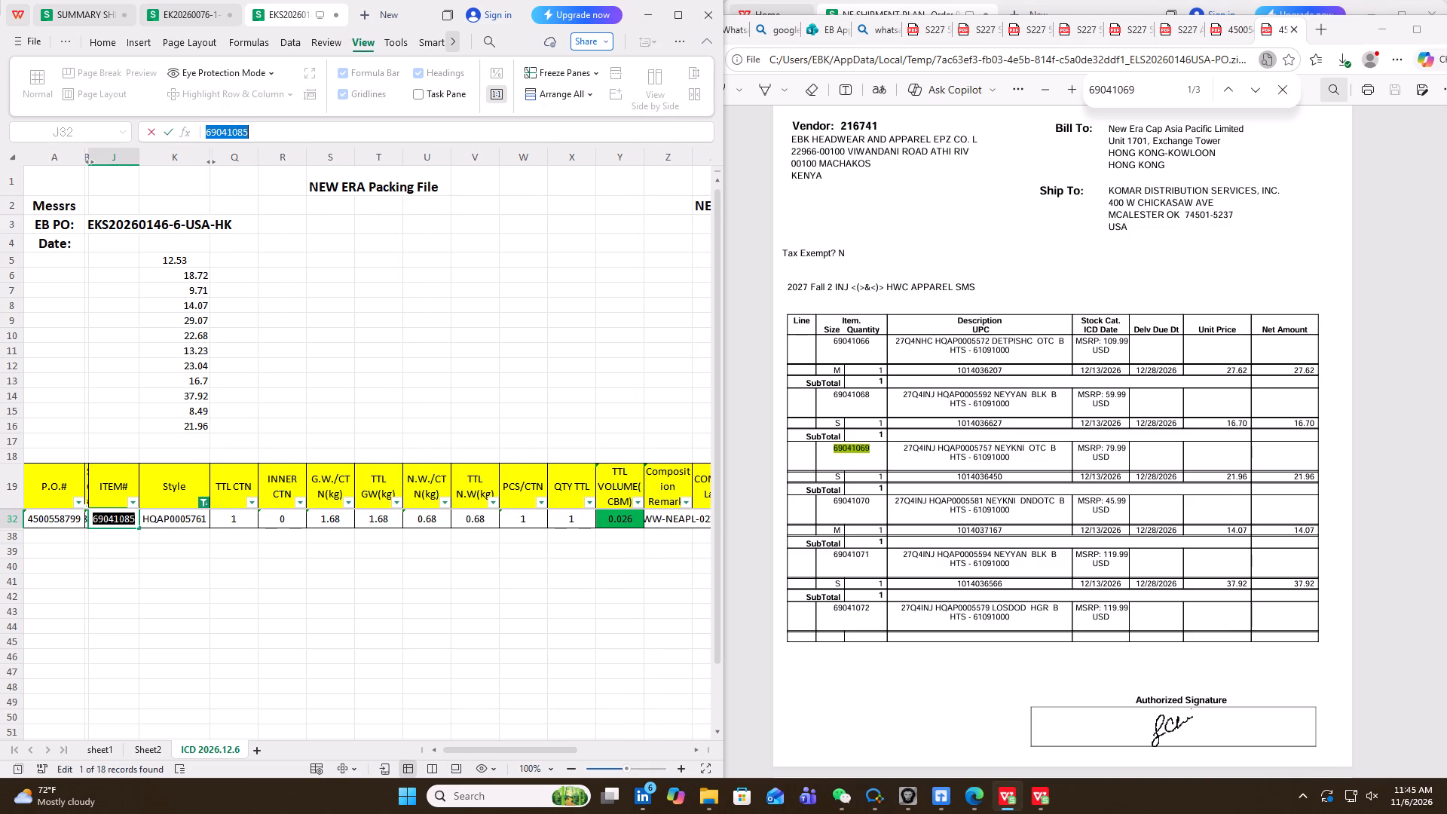
pyautogui.click(244, 98)
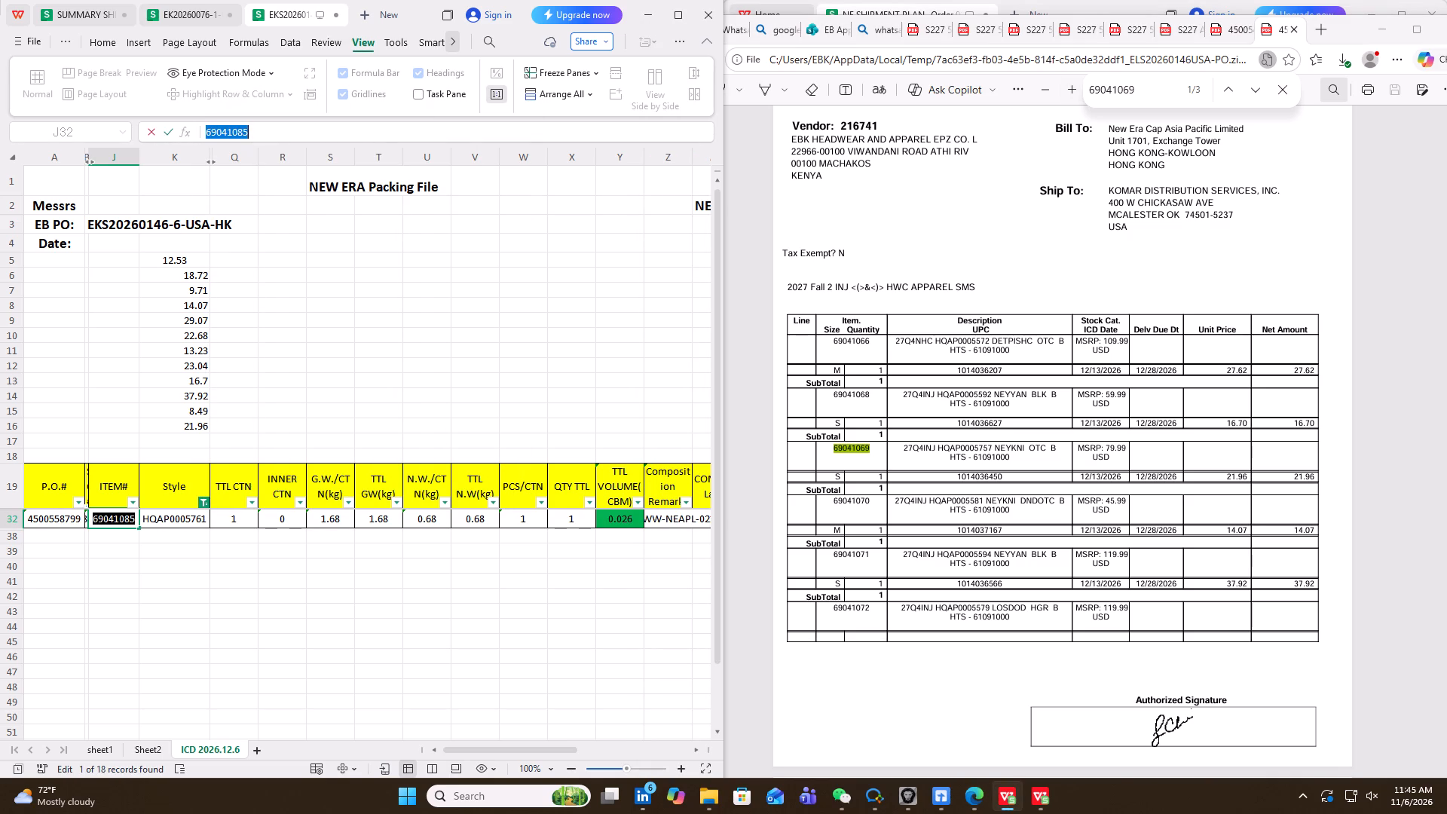
pyautogui.doubleClick(1109, 85)
pyautogui.hotkey('ctrl', 'v')
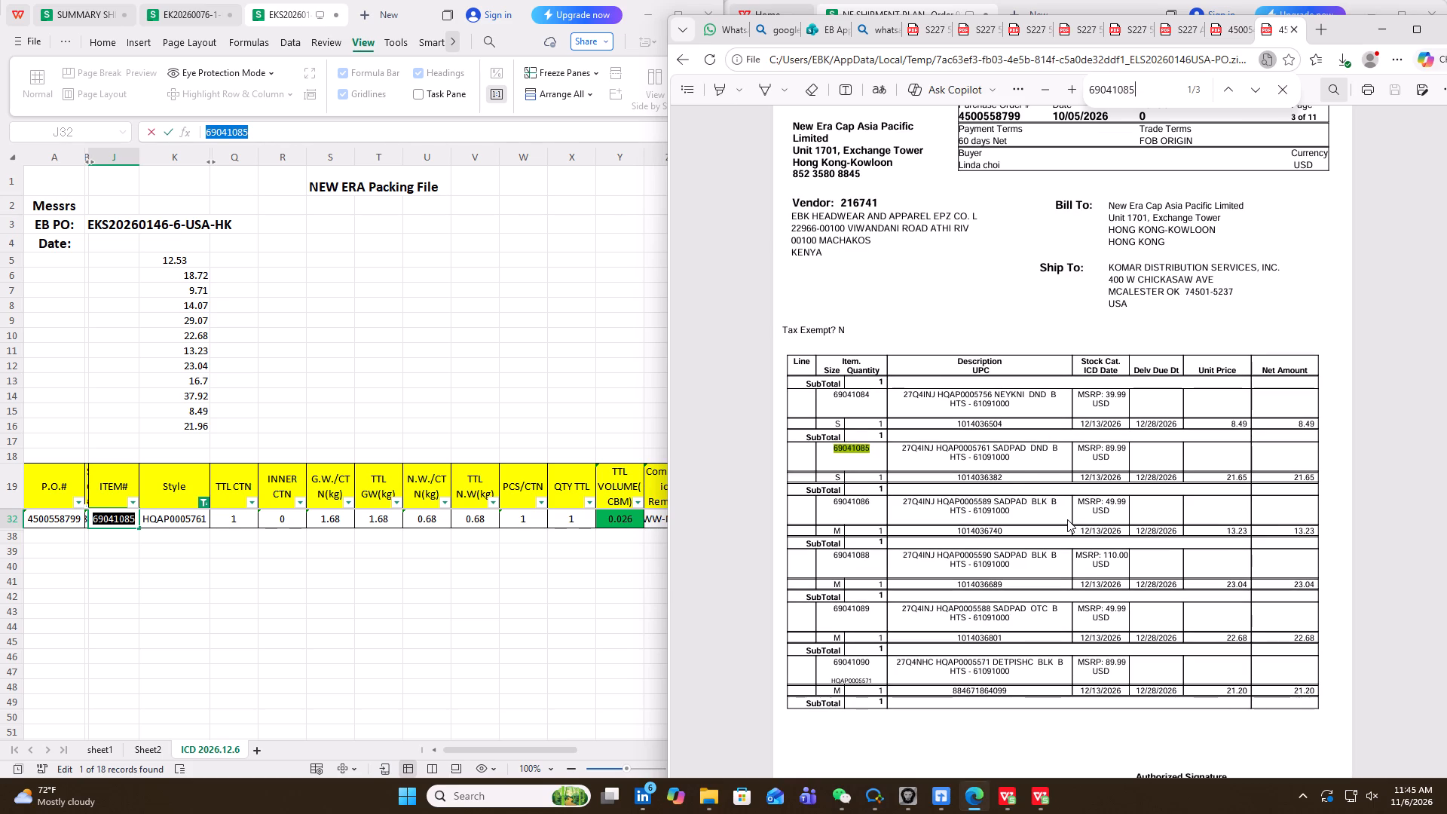
pyautogui.scroll(4, 151, 614)
# Copy item 69041085's unit price, 21.65, from the purchase order into cell K17 of the packing file.
pyautogui.moveTo(1227, 476); pyautogui.dragTo(1244, 480)
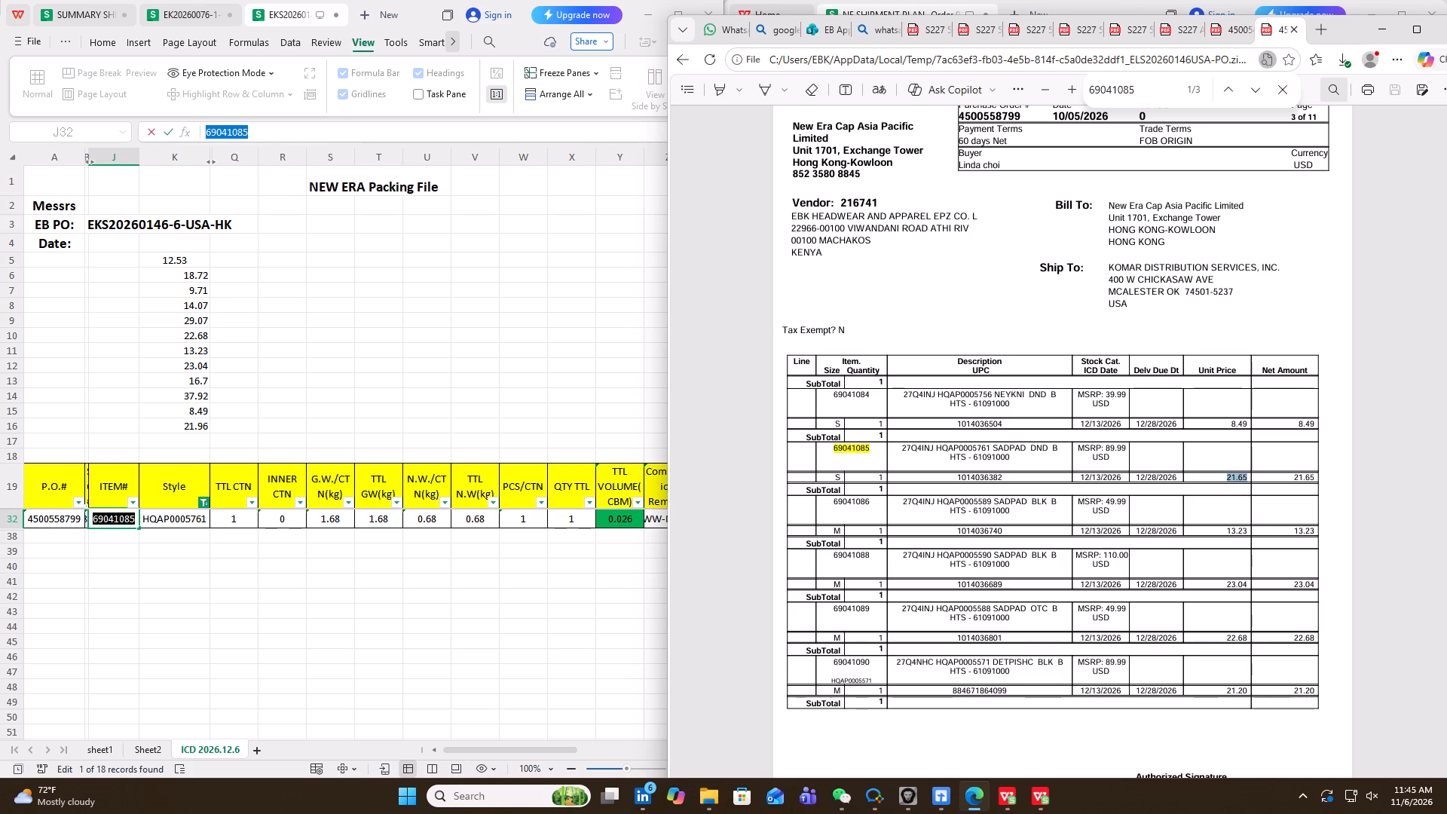
pyautogui.moveTo(1244, 480); pyautogui.dragTo(1248, 480)
pyautogui.click(1275, 350)
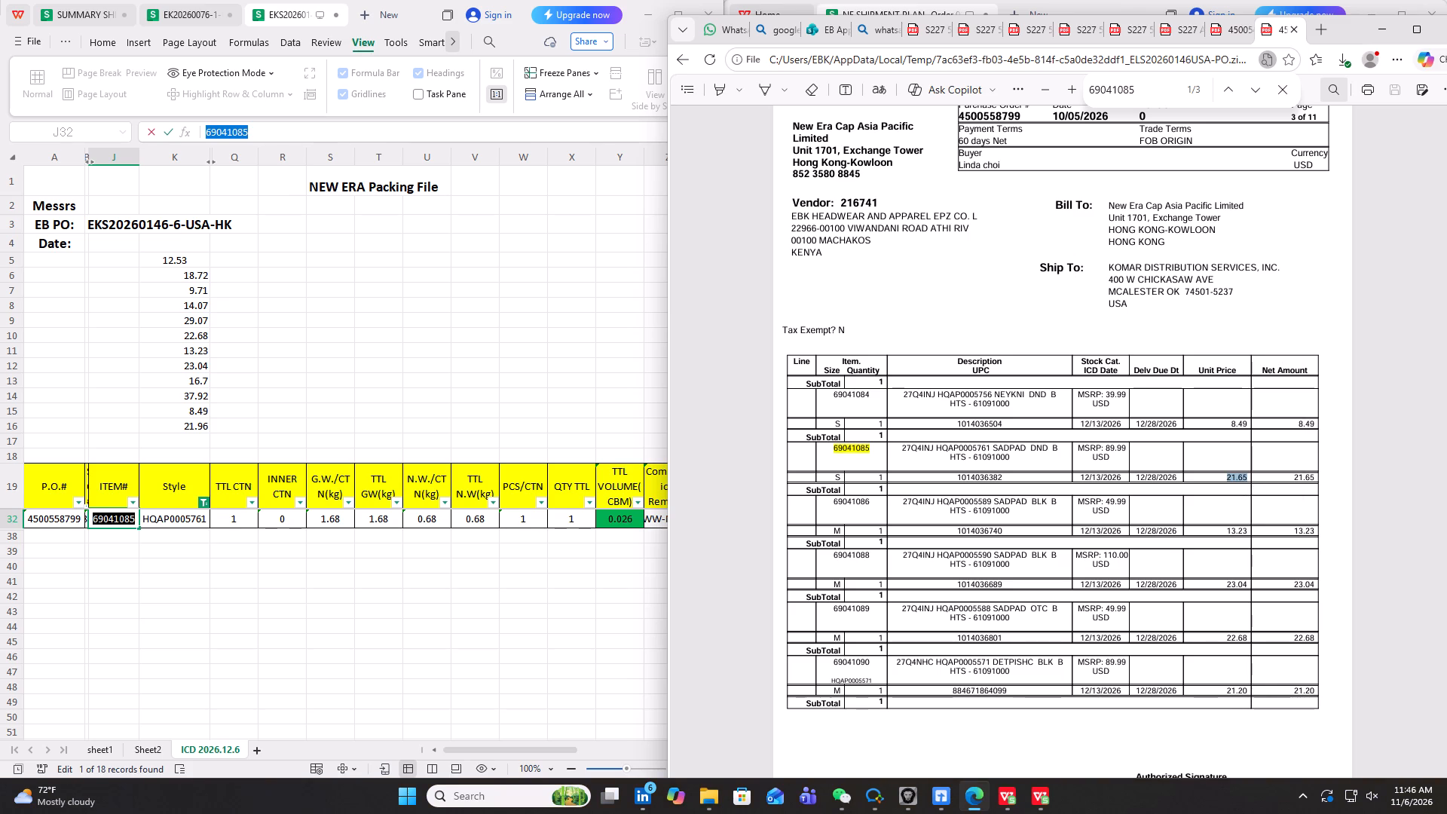
pyautogui.click(195, 436)
pyautogui.hotkey('ctrl', 'v')
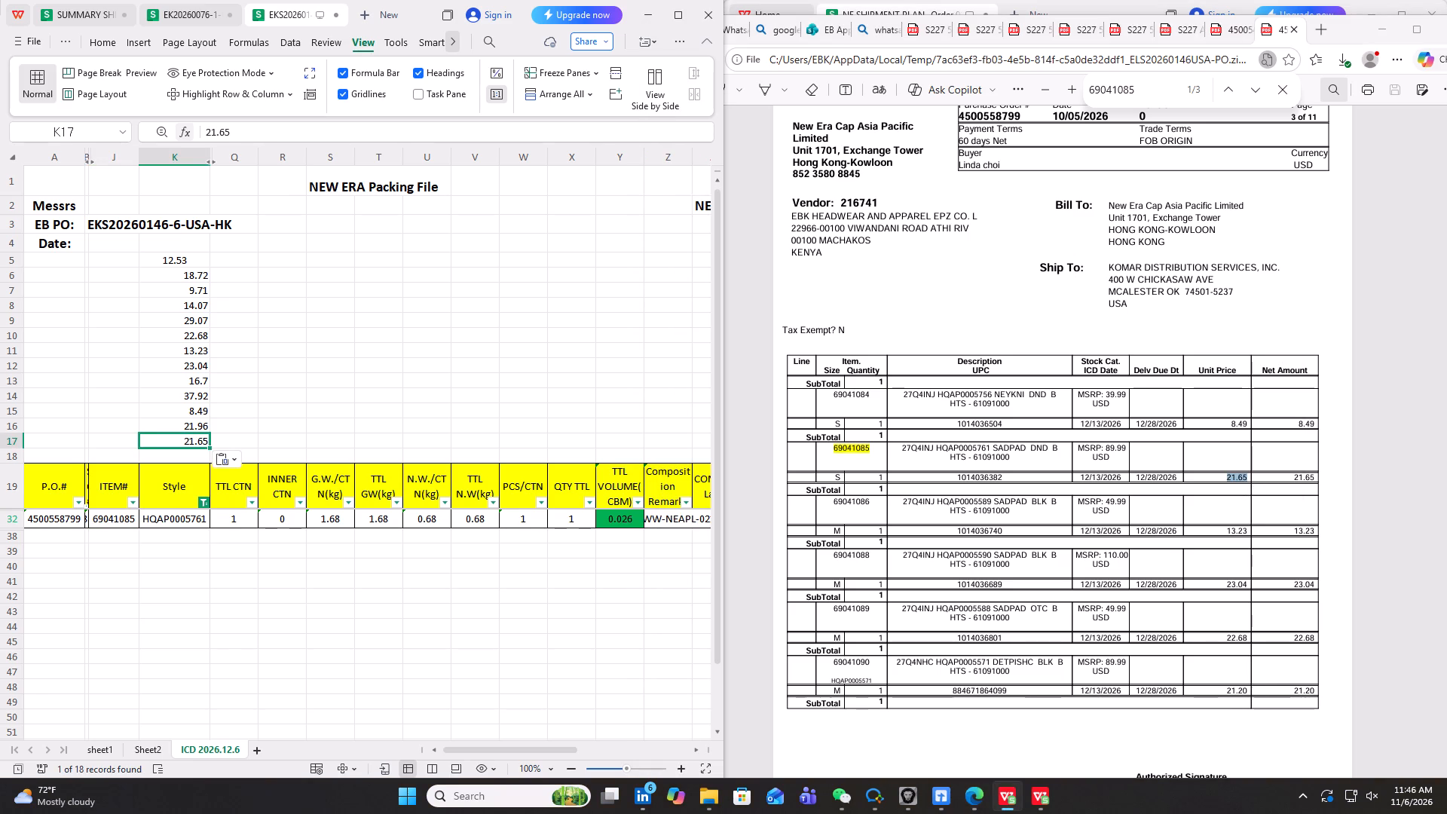
# Insert three blank rows below row 17 of the packing file.
pyautogui.click(12, 442)
pyautogui.rightClick(12, 442)
pyautogui.doubleClick(189, 596)
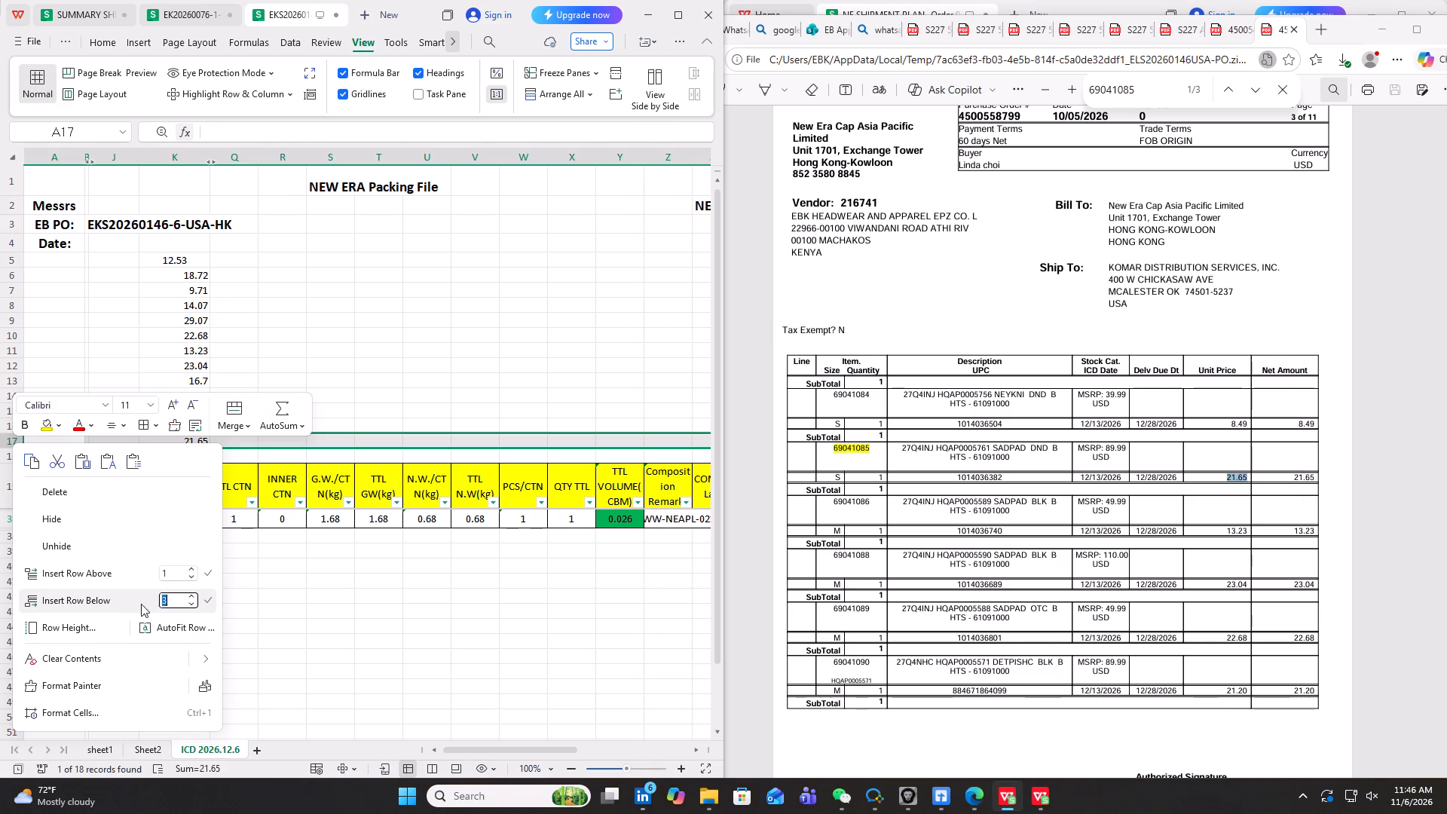
pyautogui.click(124, 602)
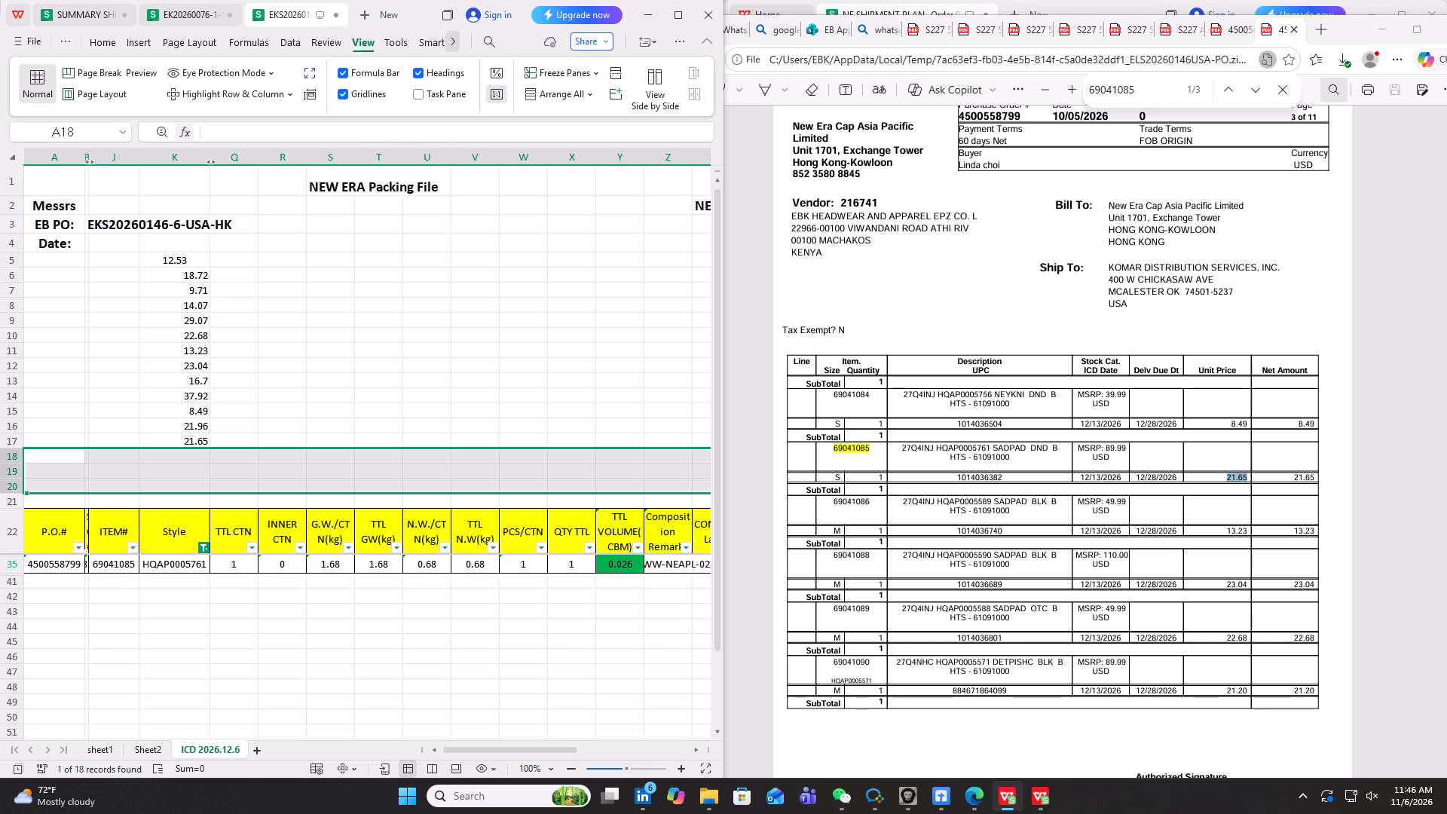
# Search the purchase order for item number 69041085 again and check its unit price at its other occurrences.
pyautogui.scroll(4, 194, 626)
pyautogui.click(123, 566)
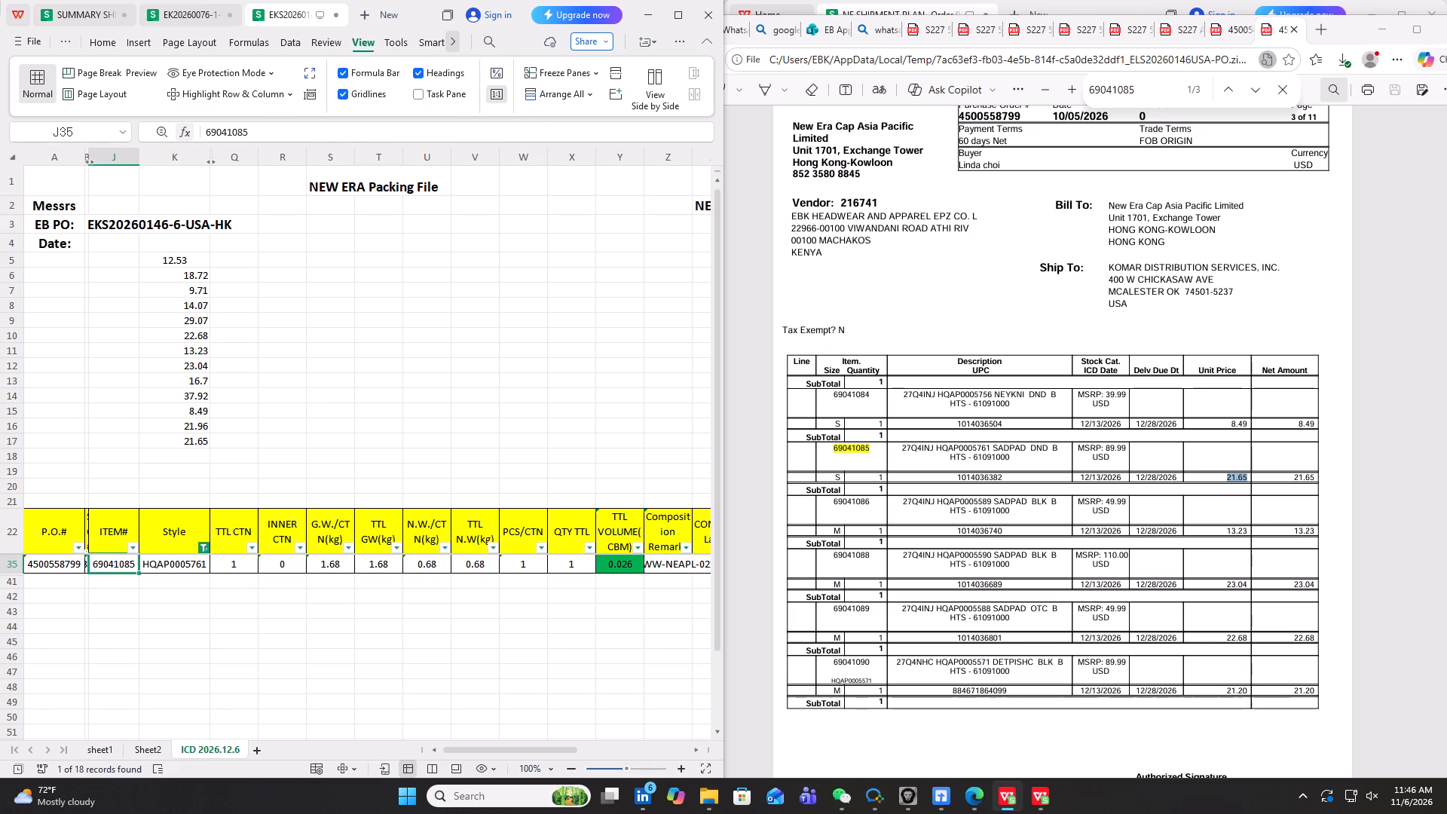
pyautogui.doubleClick(230, 130)
pyautogui.click(244, 109)
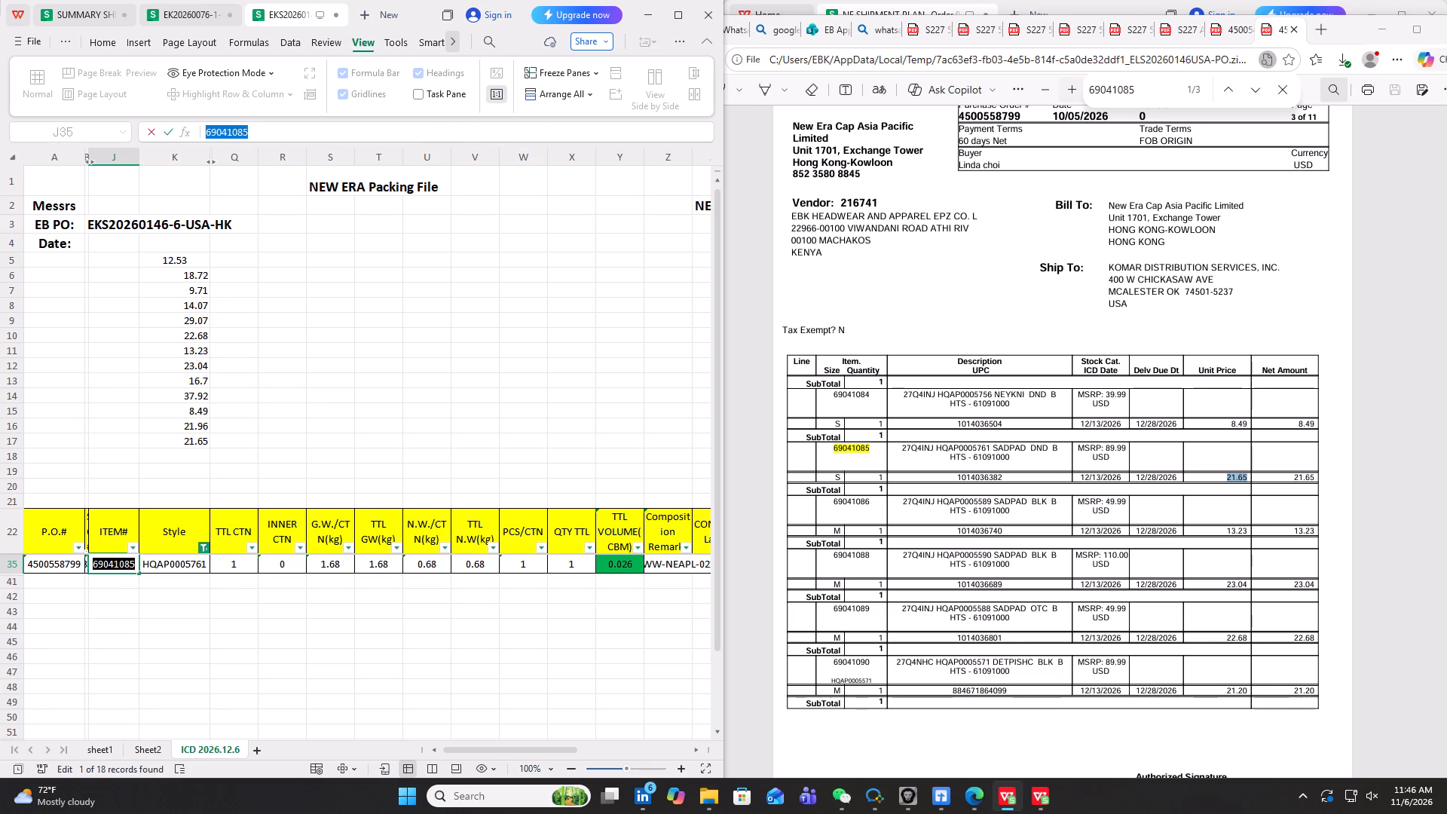
pyautogui.doubleClick(1112, 81)
pyautogui.hotkey('ctrl', 'v')
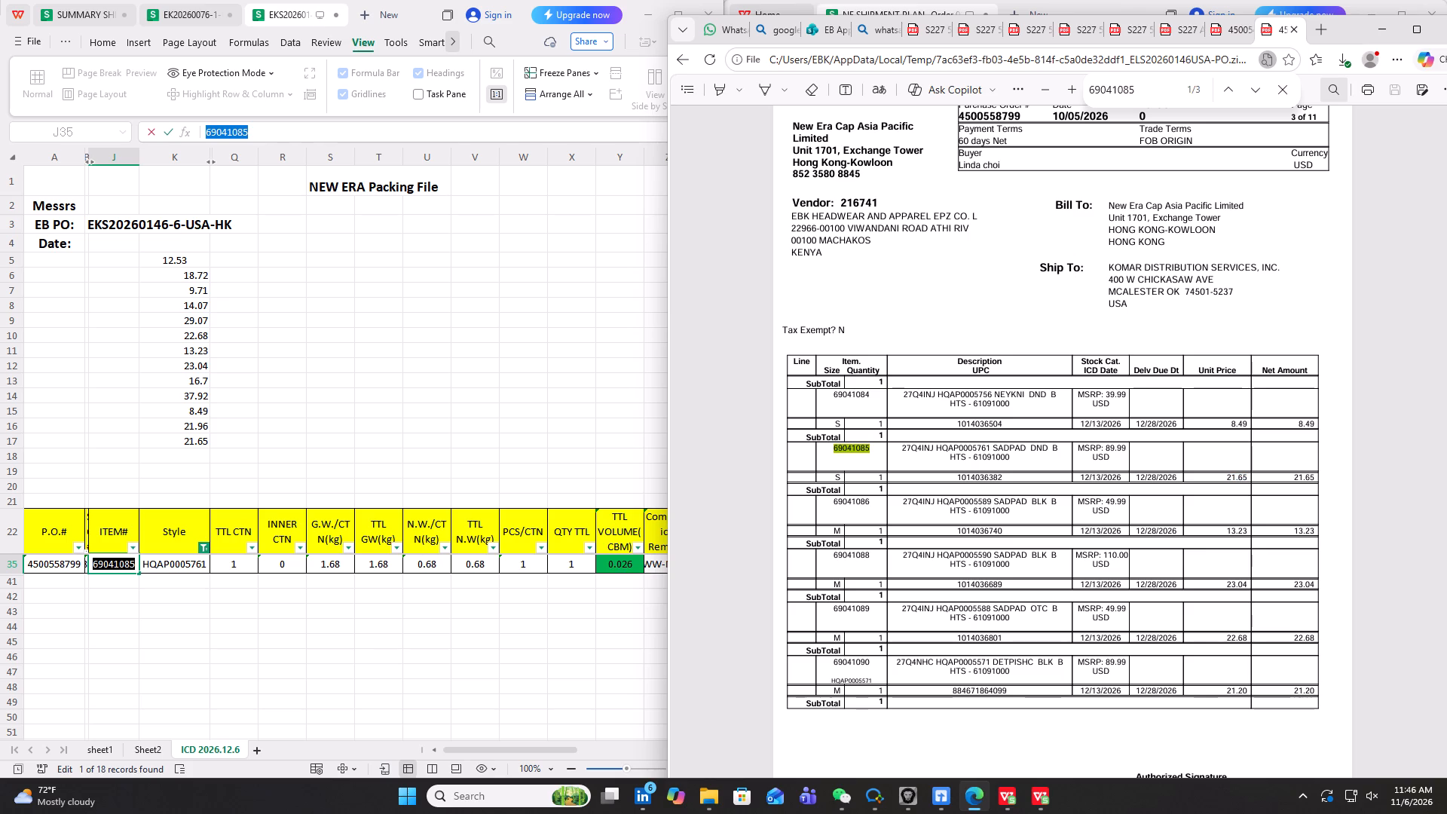
pyautogui.click(1262, 84)
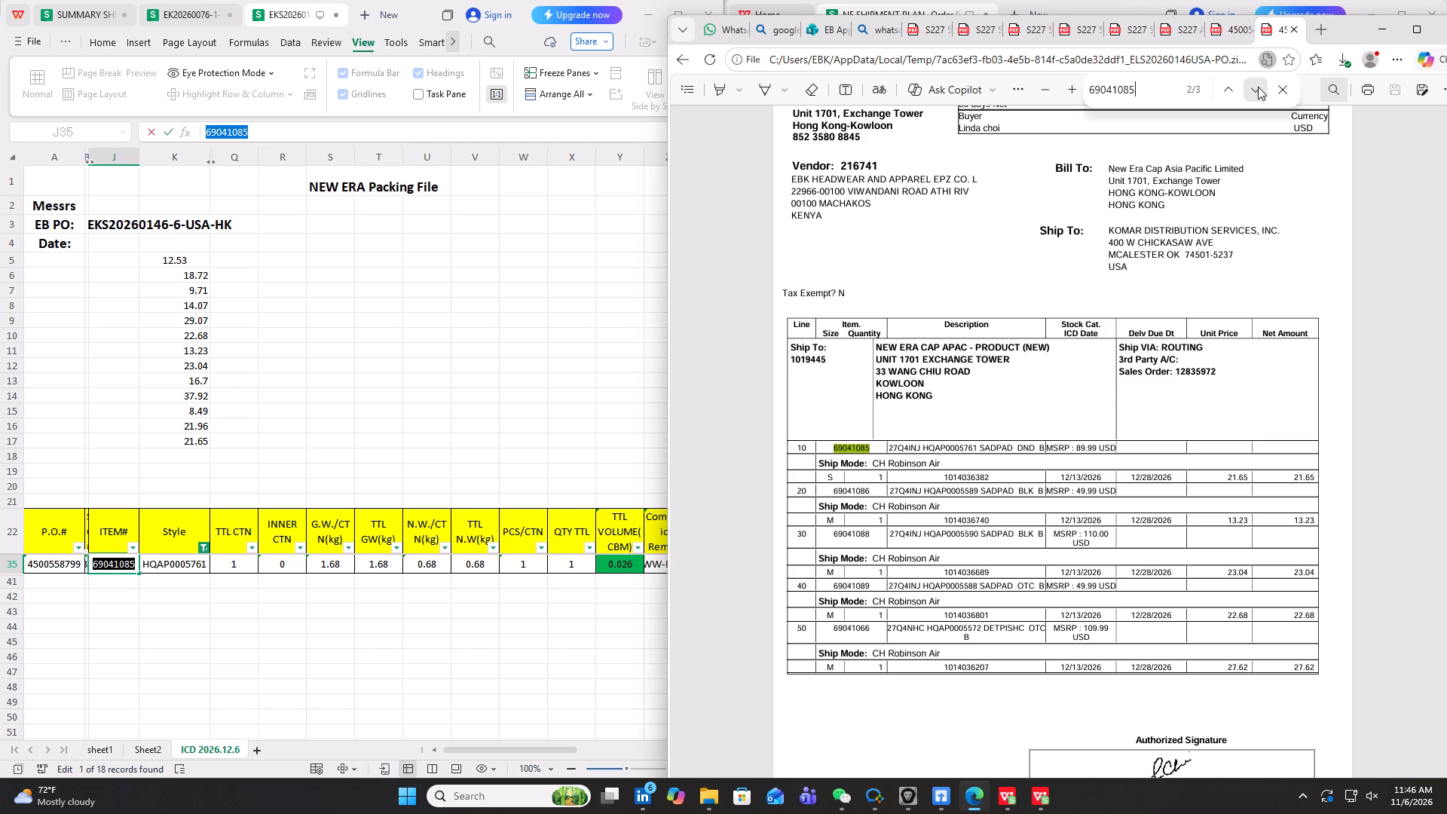
pyautogui.click(1258, 87)
pyautogui.click(1230, 89)
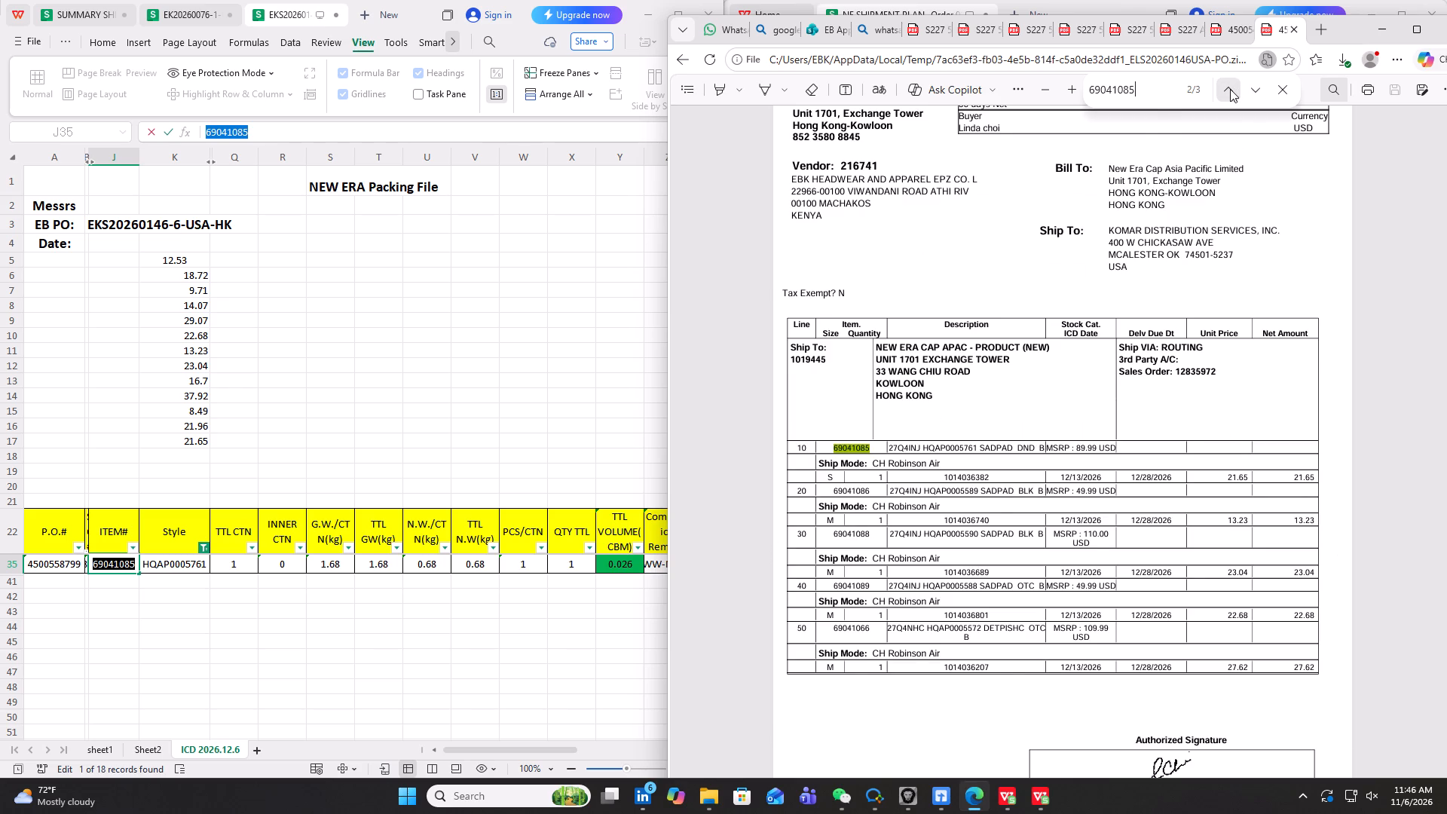
pyautogui.click(1230, 89)
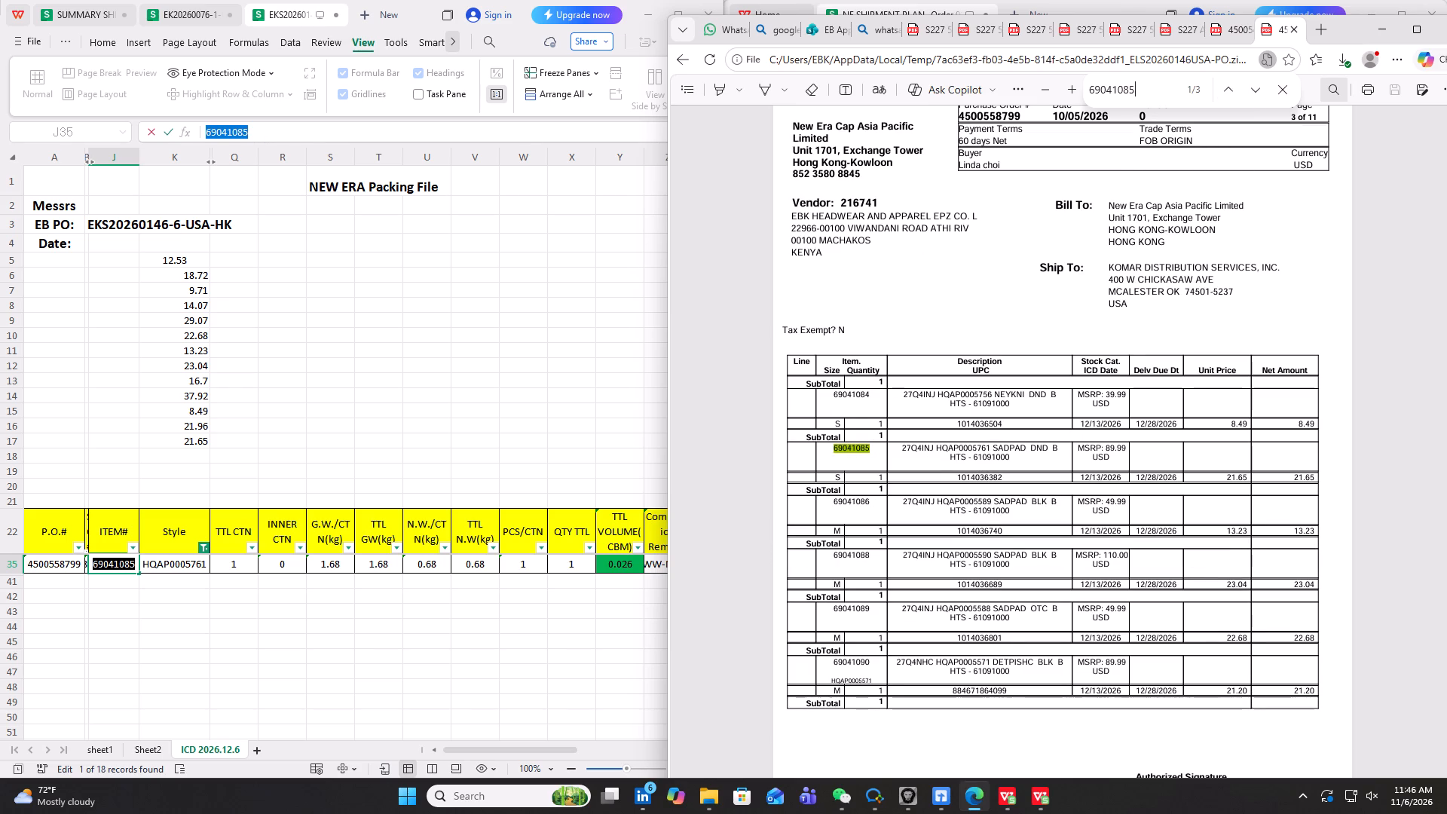
pyautogui.scroll(5, 248, 629)
# Filter the packing file's Style column to show only HQAP0006116.
pyautogui.click(206, 548)
pyautogui.scroll(-3, 396, 432)
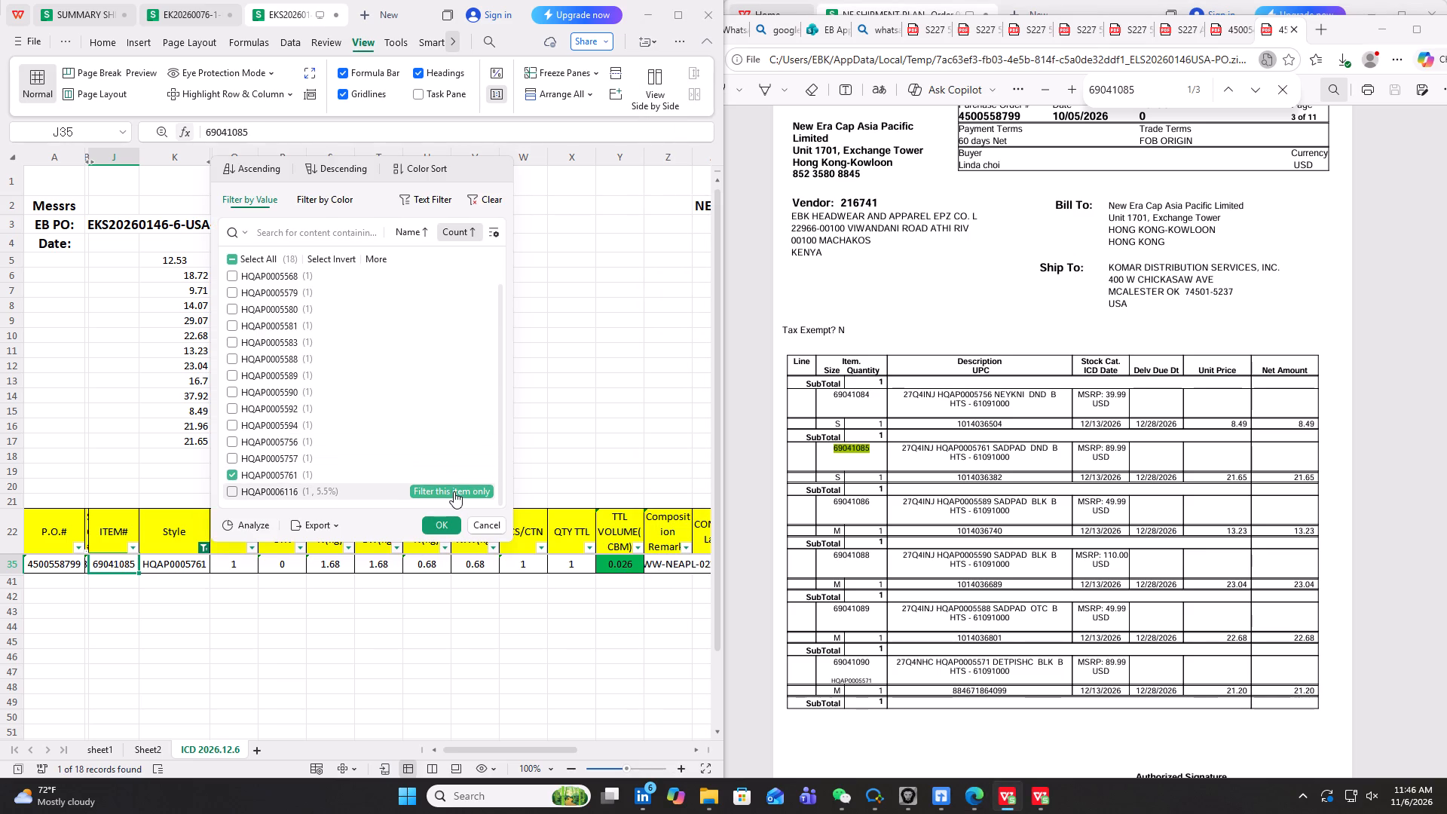
pyautogui.click(454, 491)
pyautogui.scroll(3, 328, 682)
# Copy item number 69041092 from the filtered row and search the purchase order PDF for it.
pyautogui.click(127, 568)
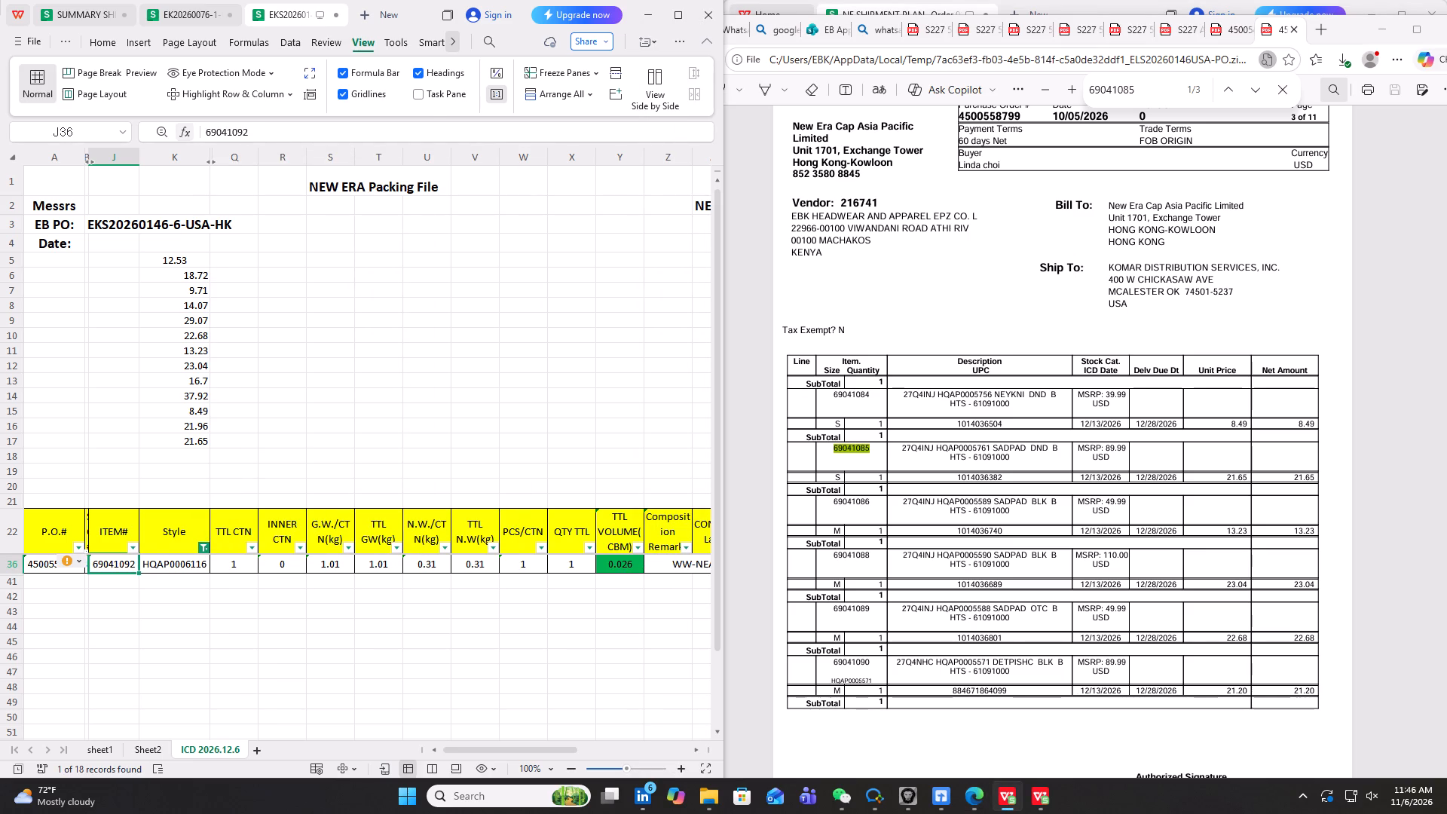
pyautogui.doubleClick(227, 131)
pyautogui.click(237, 110)
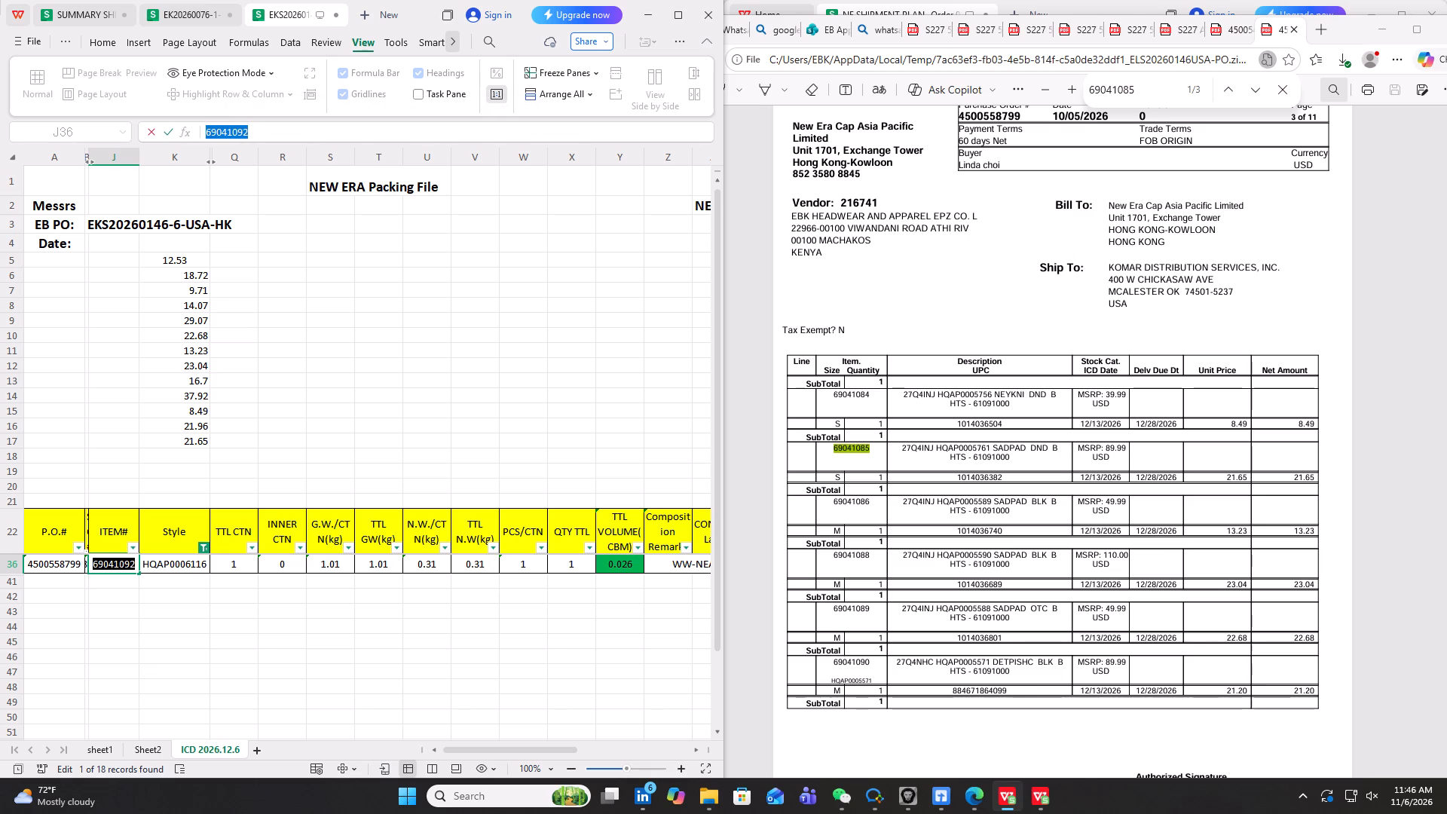
pyautogui.doubleClick(1115, 87)
pyautogui.hotkey('ctrl', 'v')
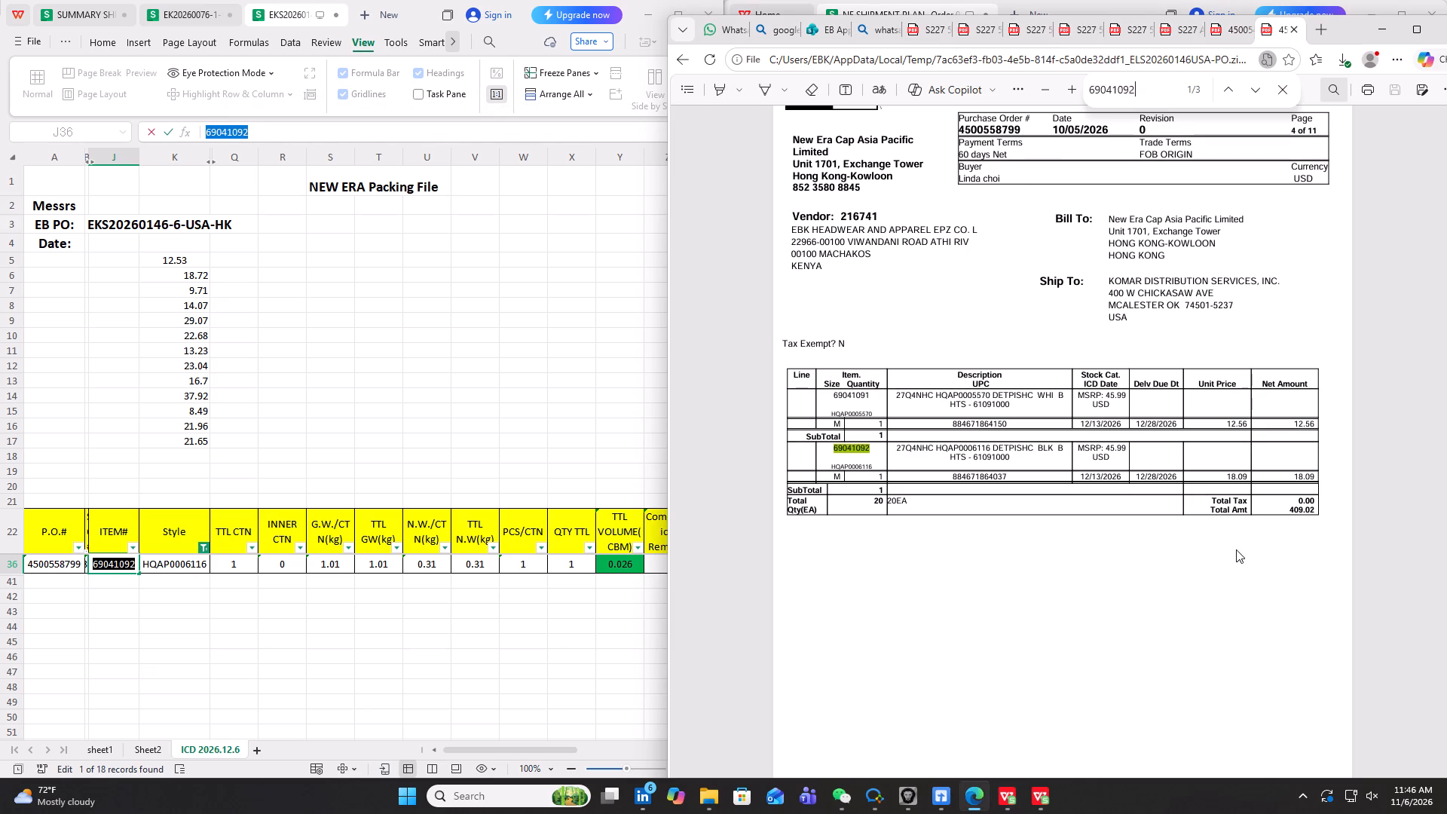
# Copy item 69041092's unit price, 18.09, from the purchase order into cell K18 of the packing file.
pyautogui.moveTo(1225, 477); pyautogui.dragTo(1237, 477)
pyautogui.moveTo(1237, 477); pyautogui.dragTo(1247, 478)
pyautogui.click(1280, 352)
pyautogui.click(183, 454)
pyautogui.hotkey('ctrl', 'v')
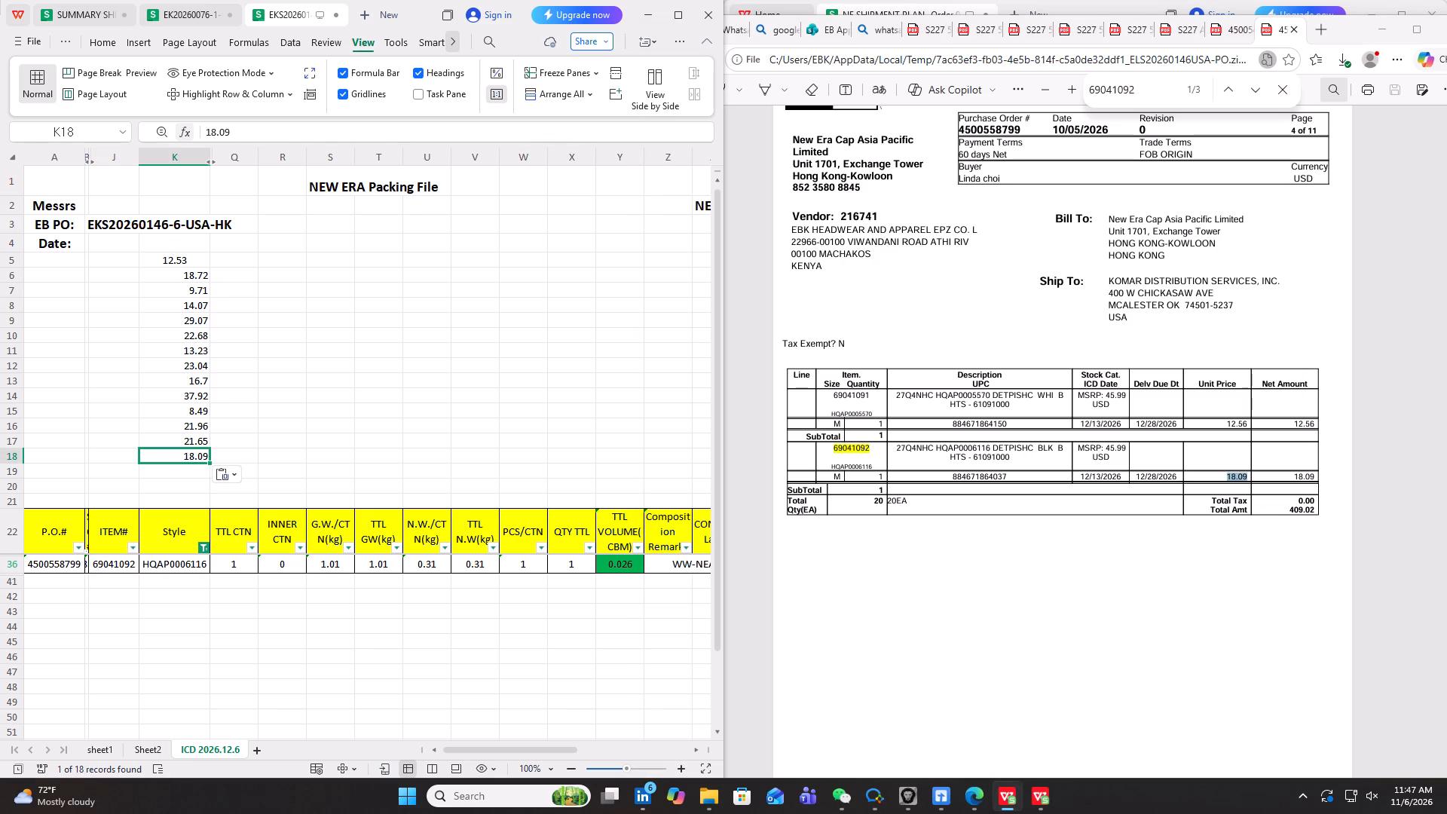
# Check the other occurrences of item number 69041092 in the purchase order.
pyautogui.click(1251, 94)
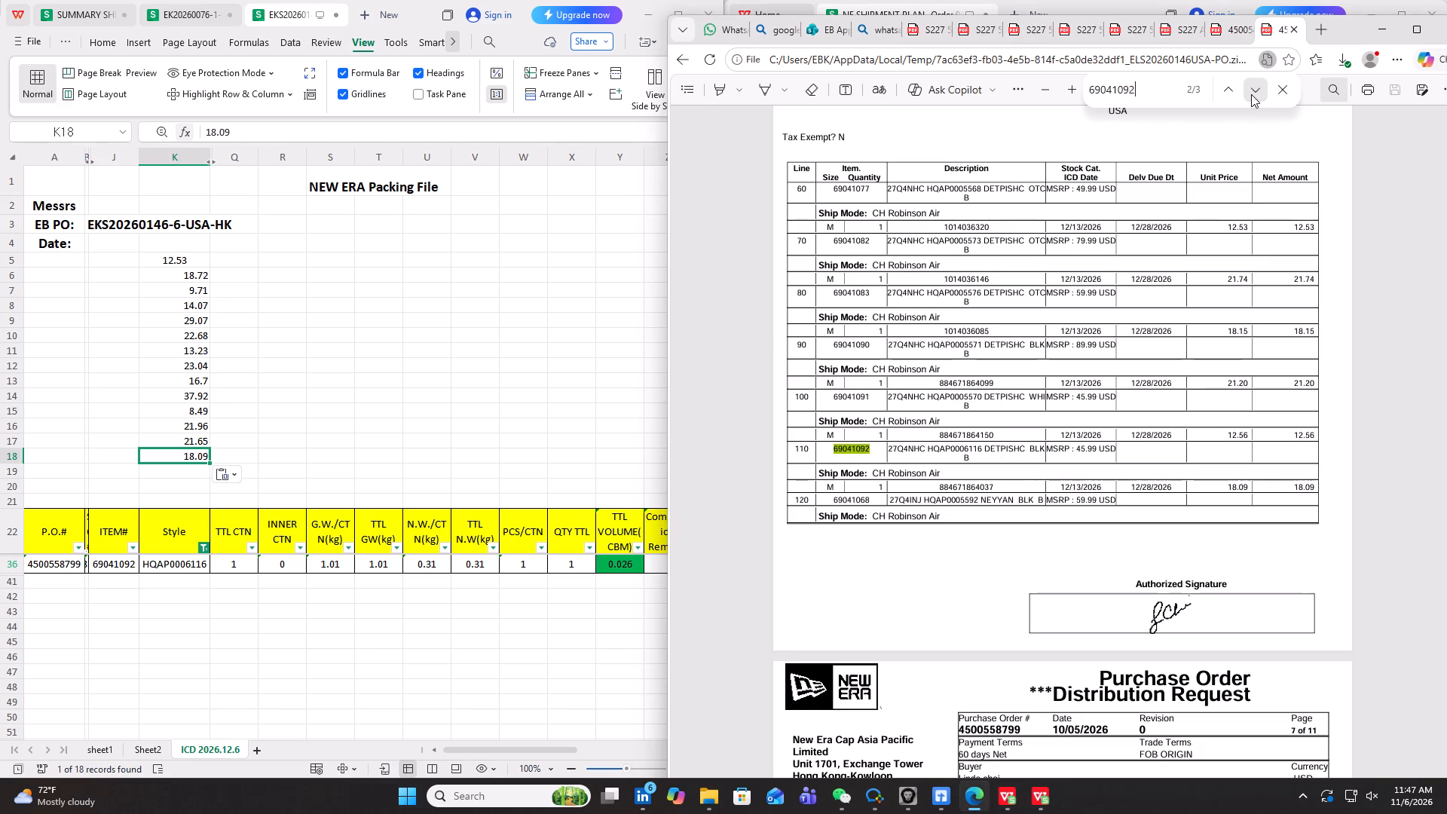
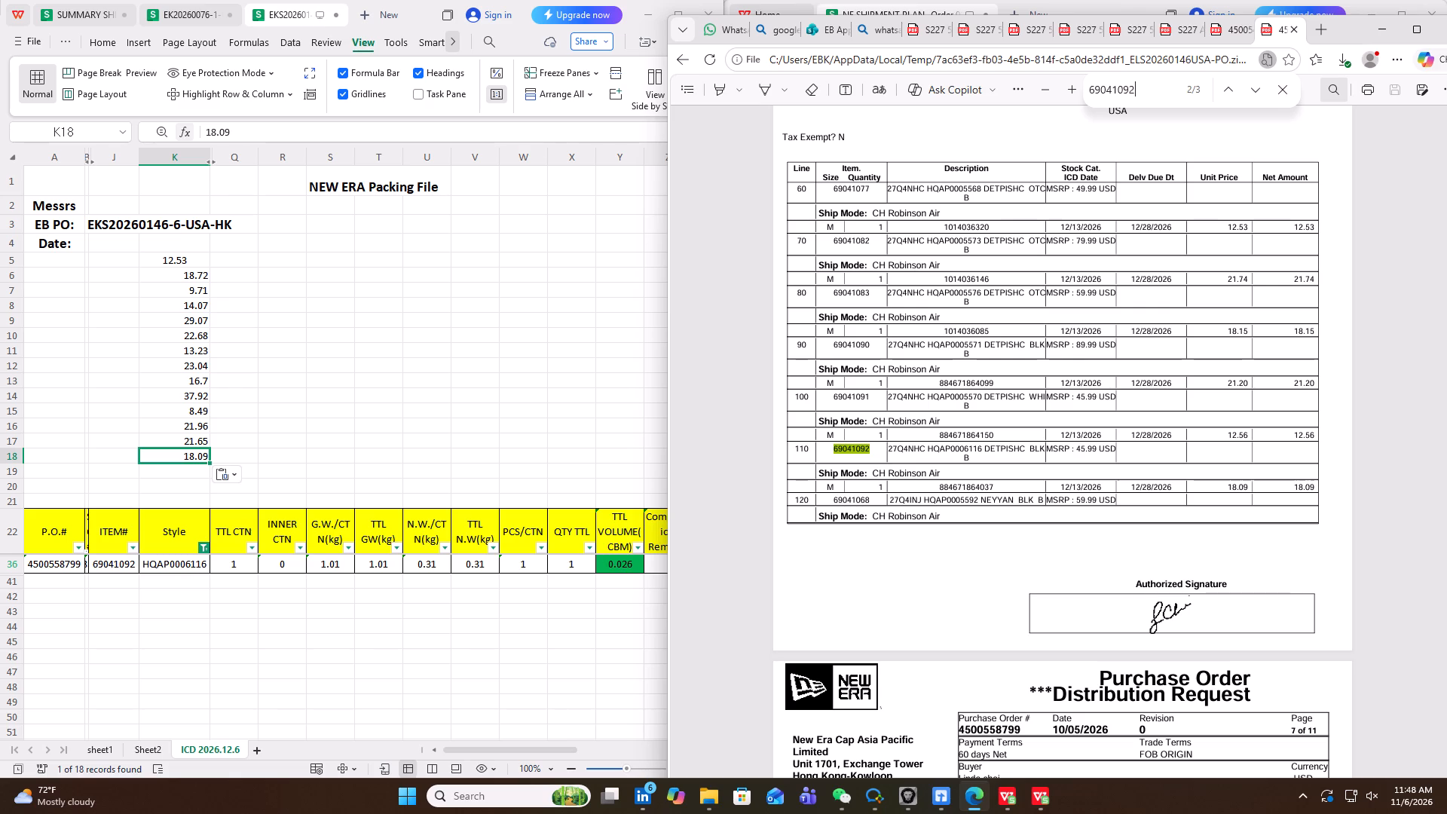
# Centre-align the collected unit prices in cells K5 to K18 of the packing file.
pyautogui.scroll(6, 139, 606)
pyautogui.moveTo(167, 259); pyautogui.dragTo(188, 457)
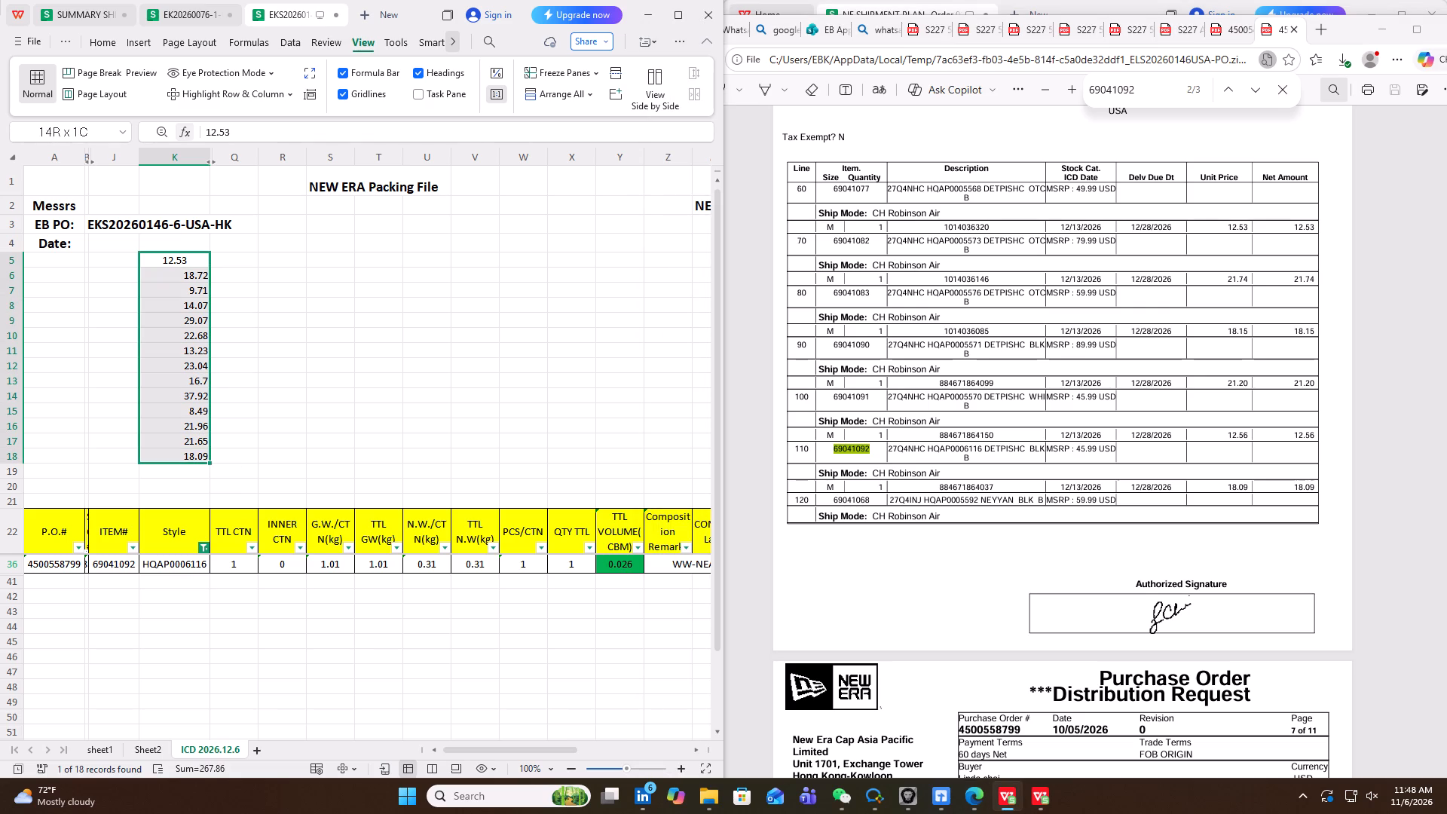
pyautogui.moveTo(188, 457); pyautogui.dragTo(188, 457)
pyautogui.rightClick(191, 384)
pyautogui.click(301, 476)
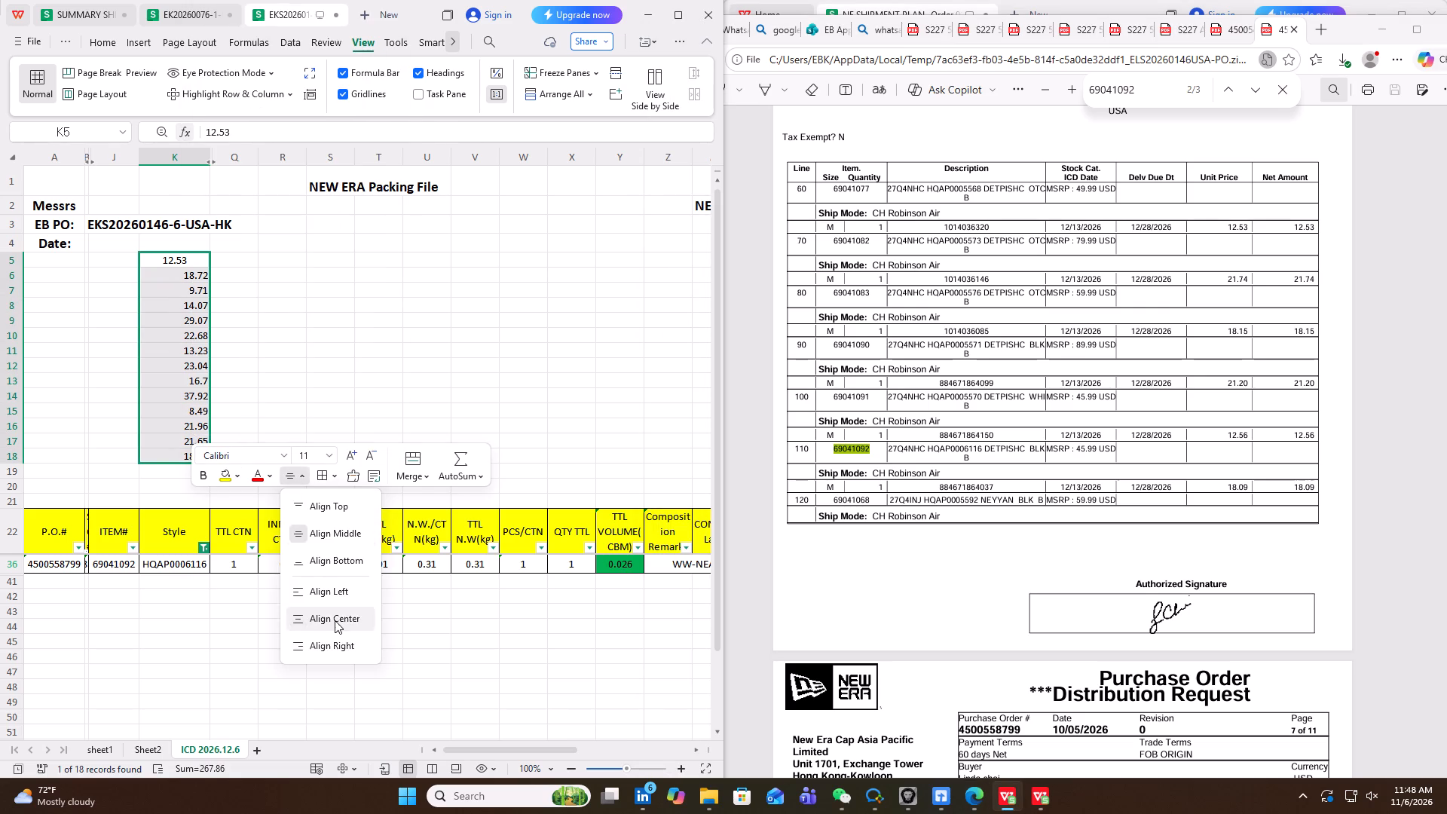
pyautogui.click(335, 620)
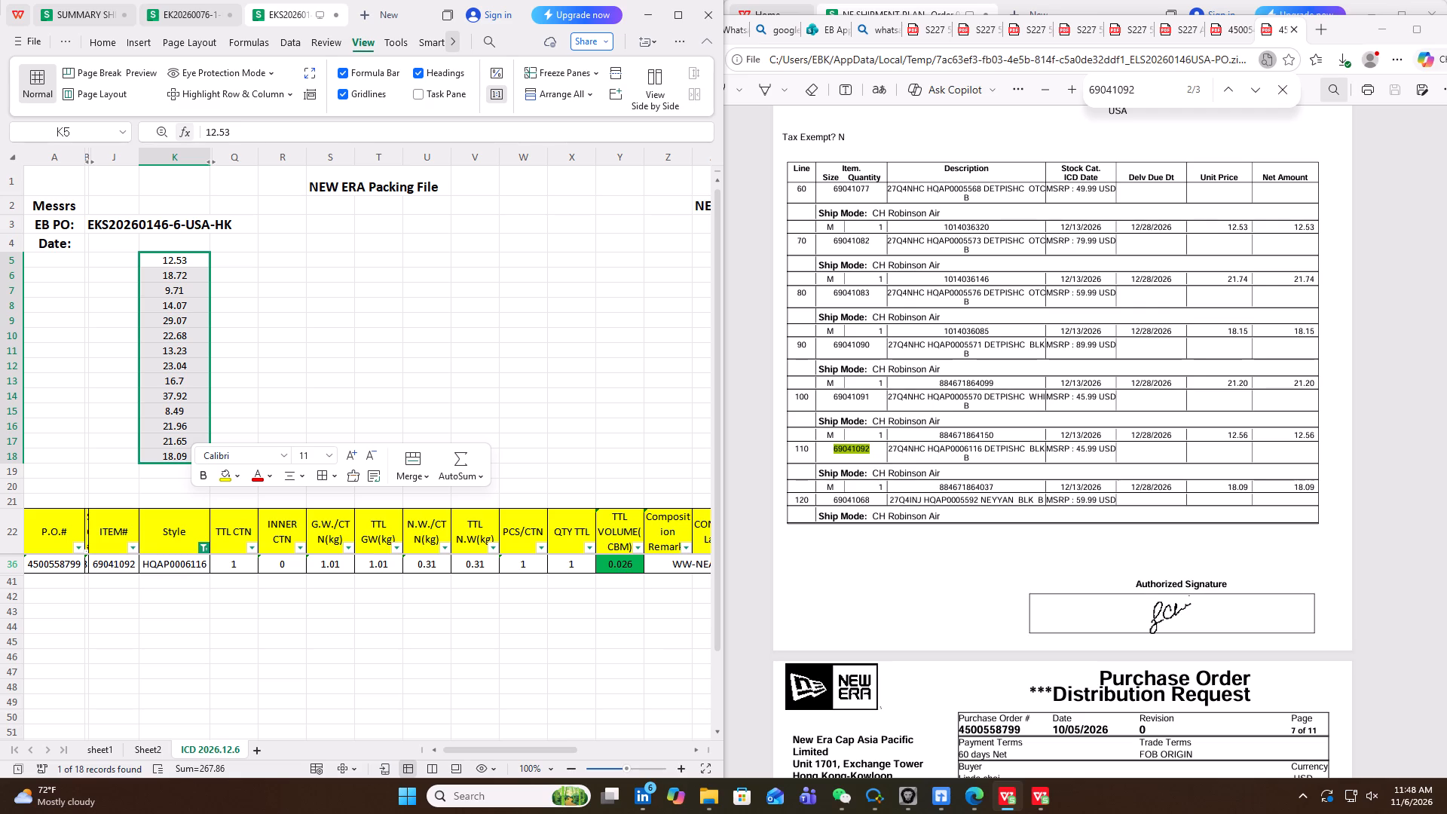
# Check the count and sum of the collected unit prices in K5 to K18.
pyautogui.click(164, 770)
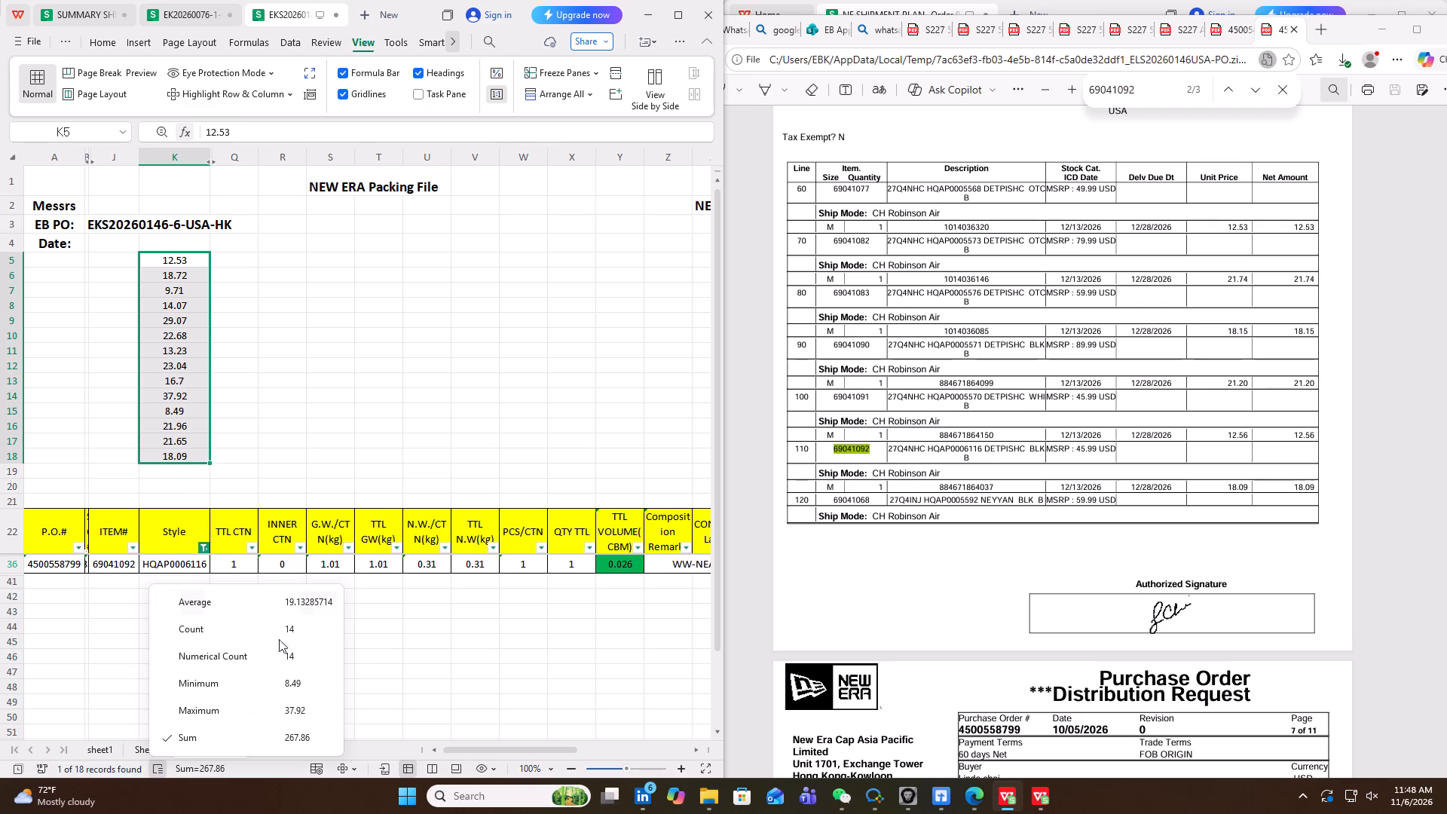
pyautogui.click(277, 380)
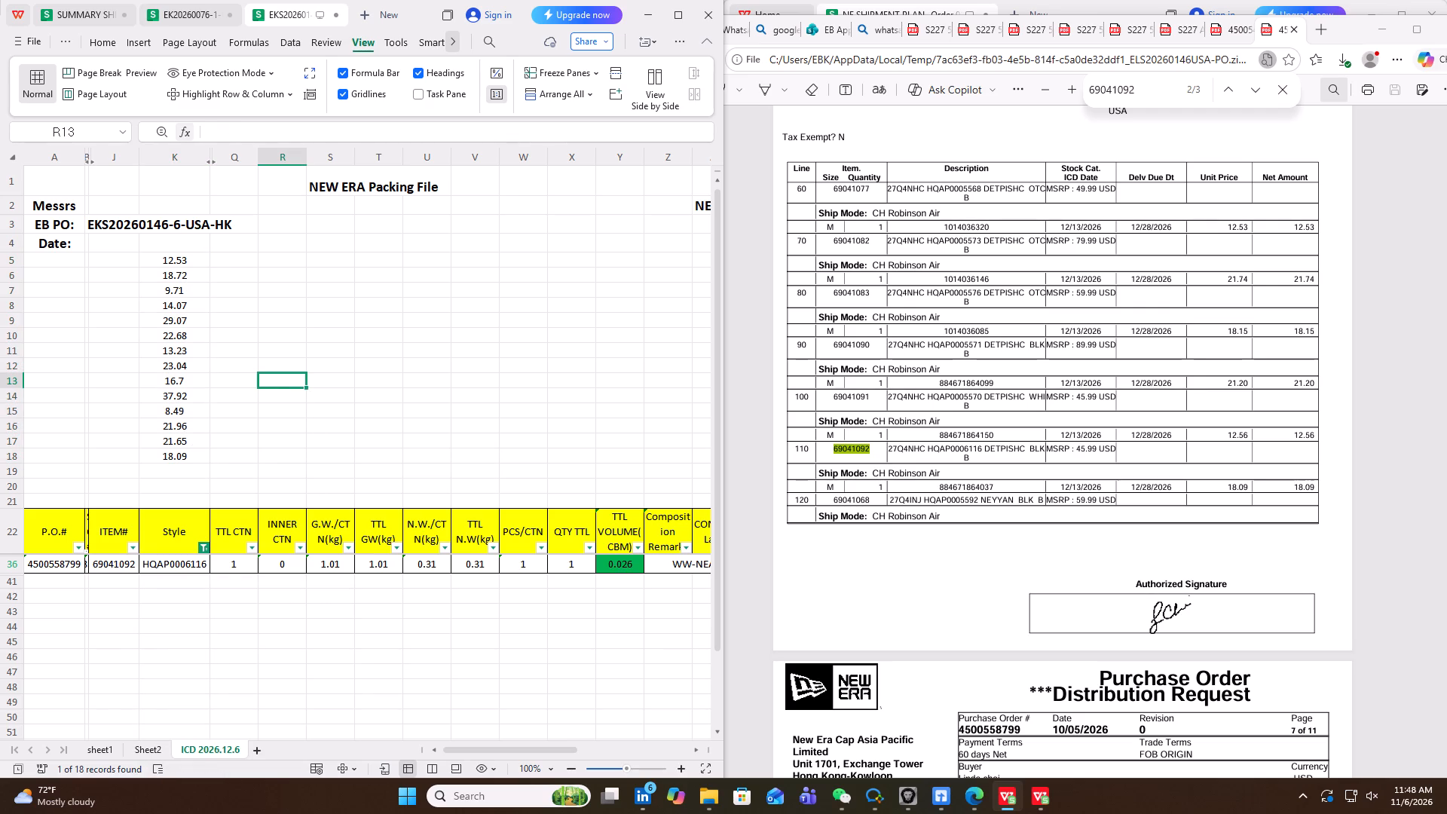
pyautogui.moveTo(182, 262); pyautogui.dragTo(165, 453)
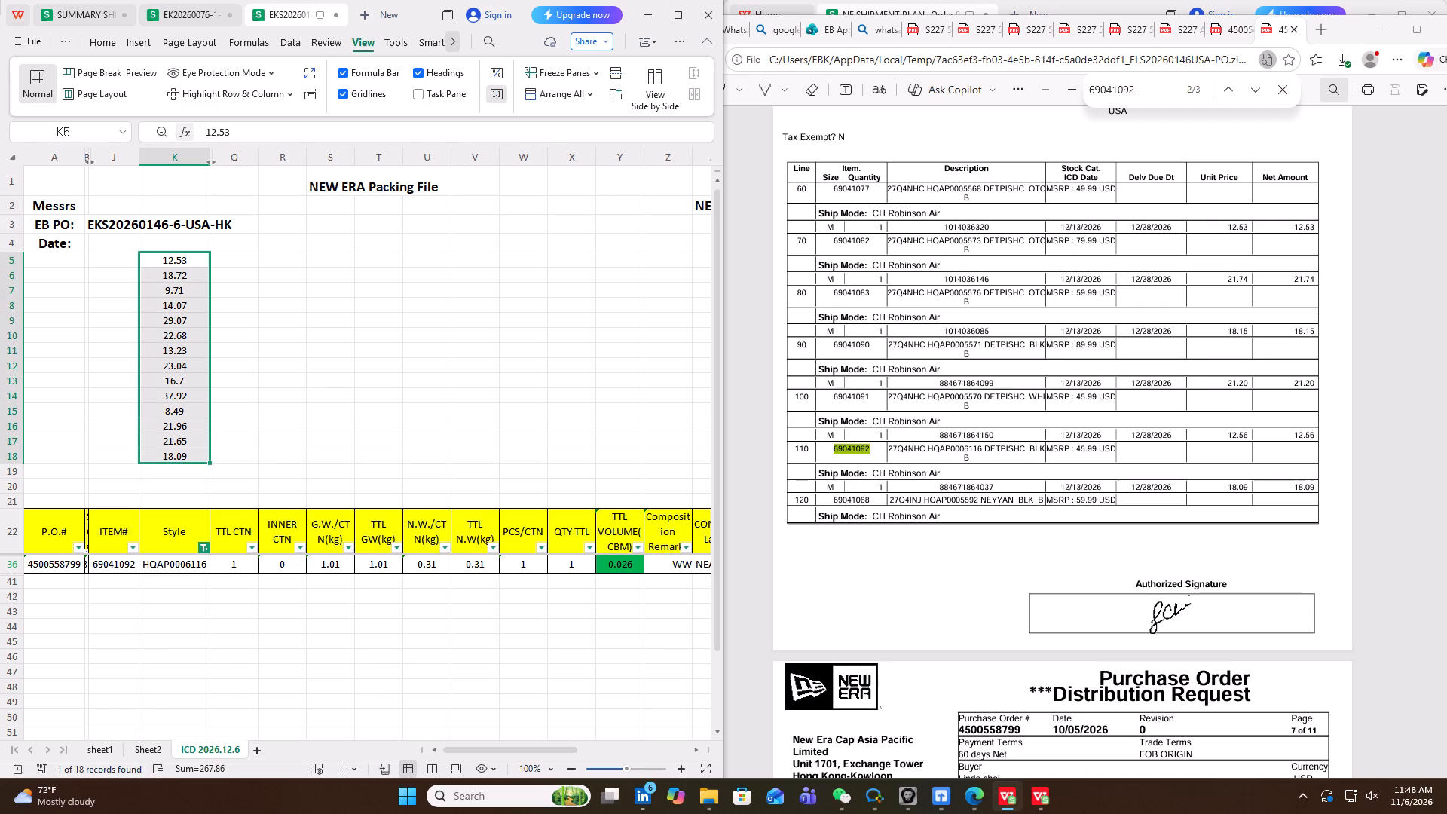
pyautogui.keyDown('shift'); pyautogui.click(191, 481); pyautogui.keyUp('shift')
pyautogui.click(160, 771)
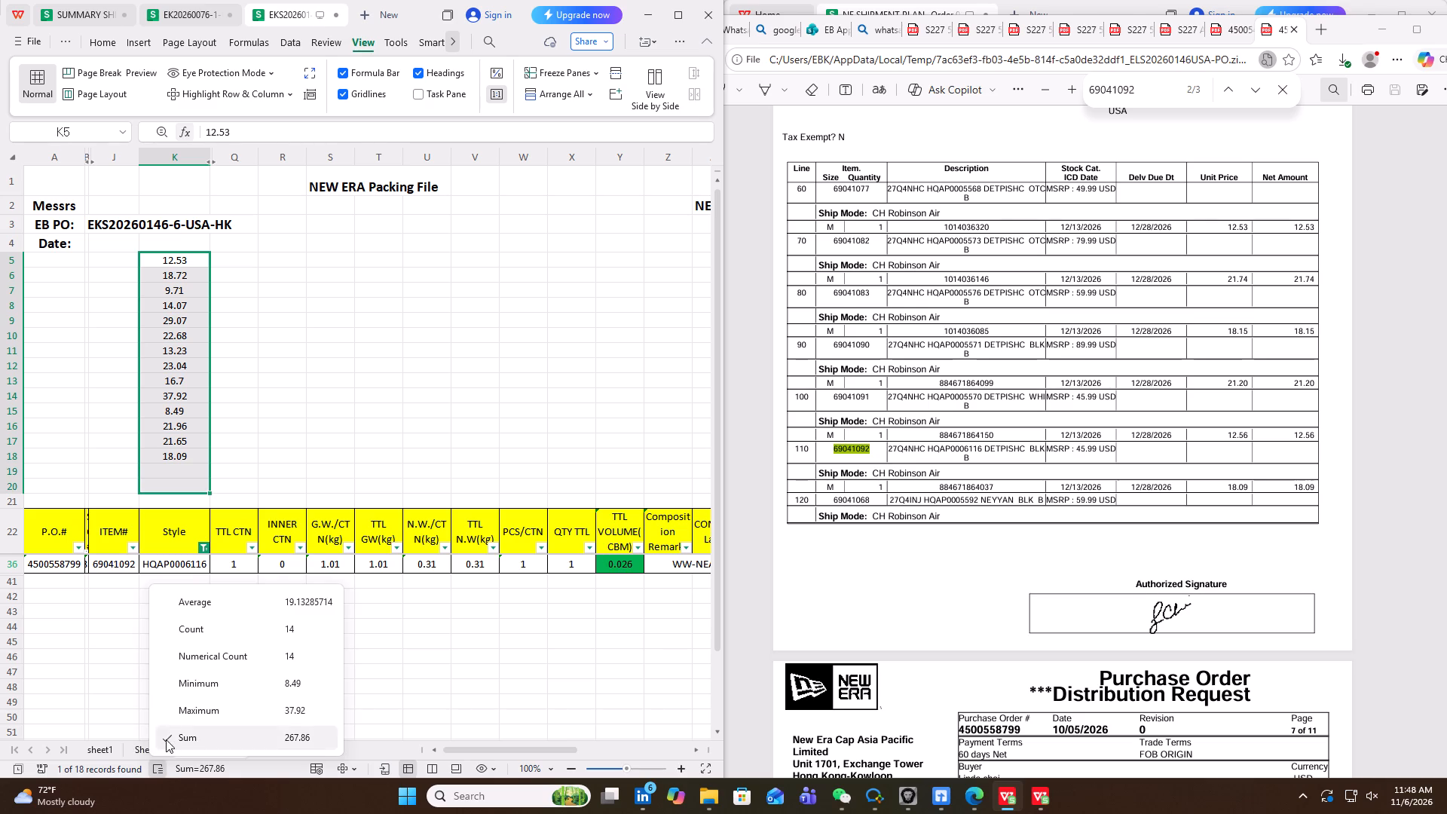
pyautogui.click(172, 394)
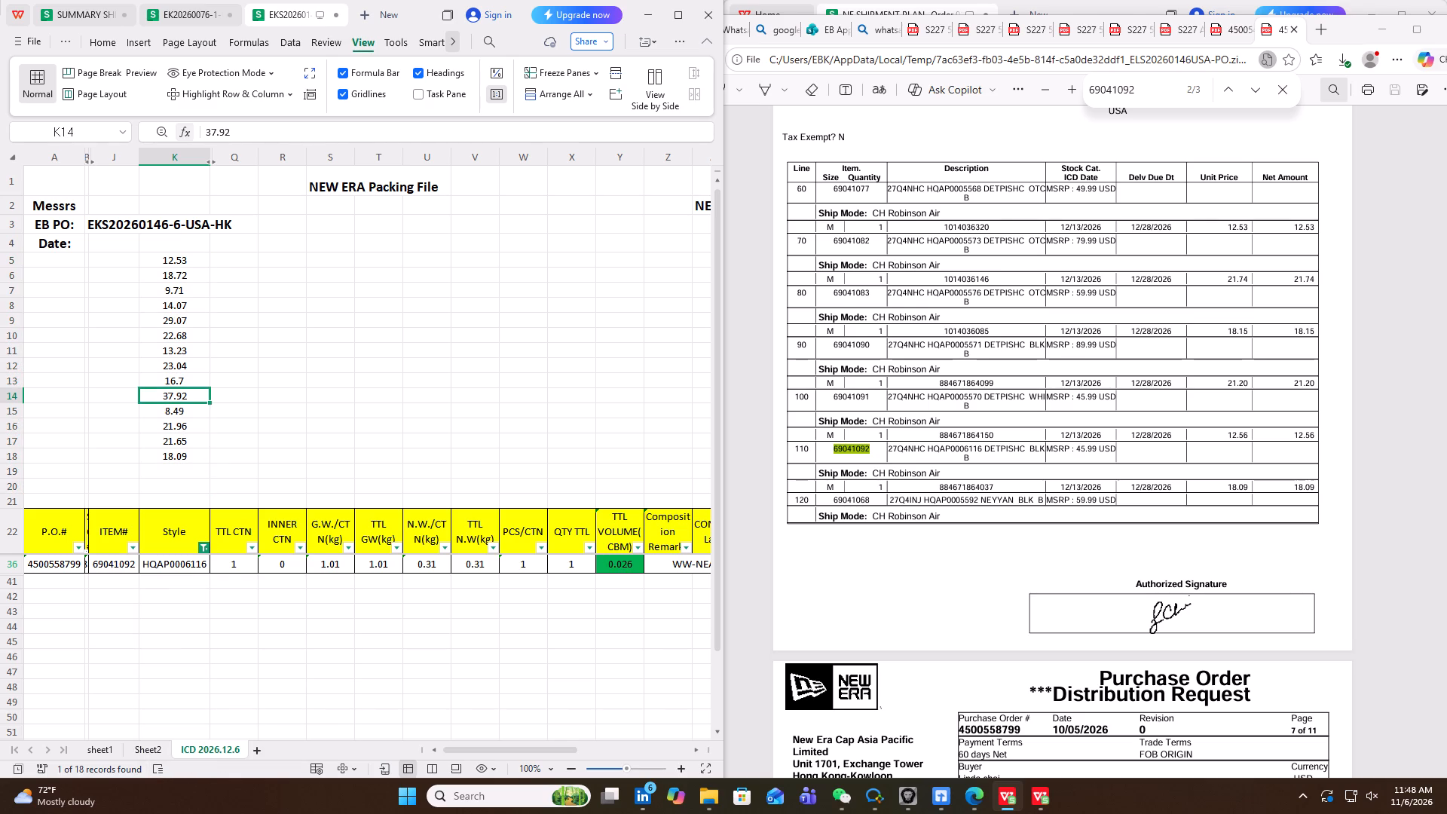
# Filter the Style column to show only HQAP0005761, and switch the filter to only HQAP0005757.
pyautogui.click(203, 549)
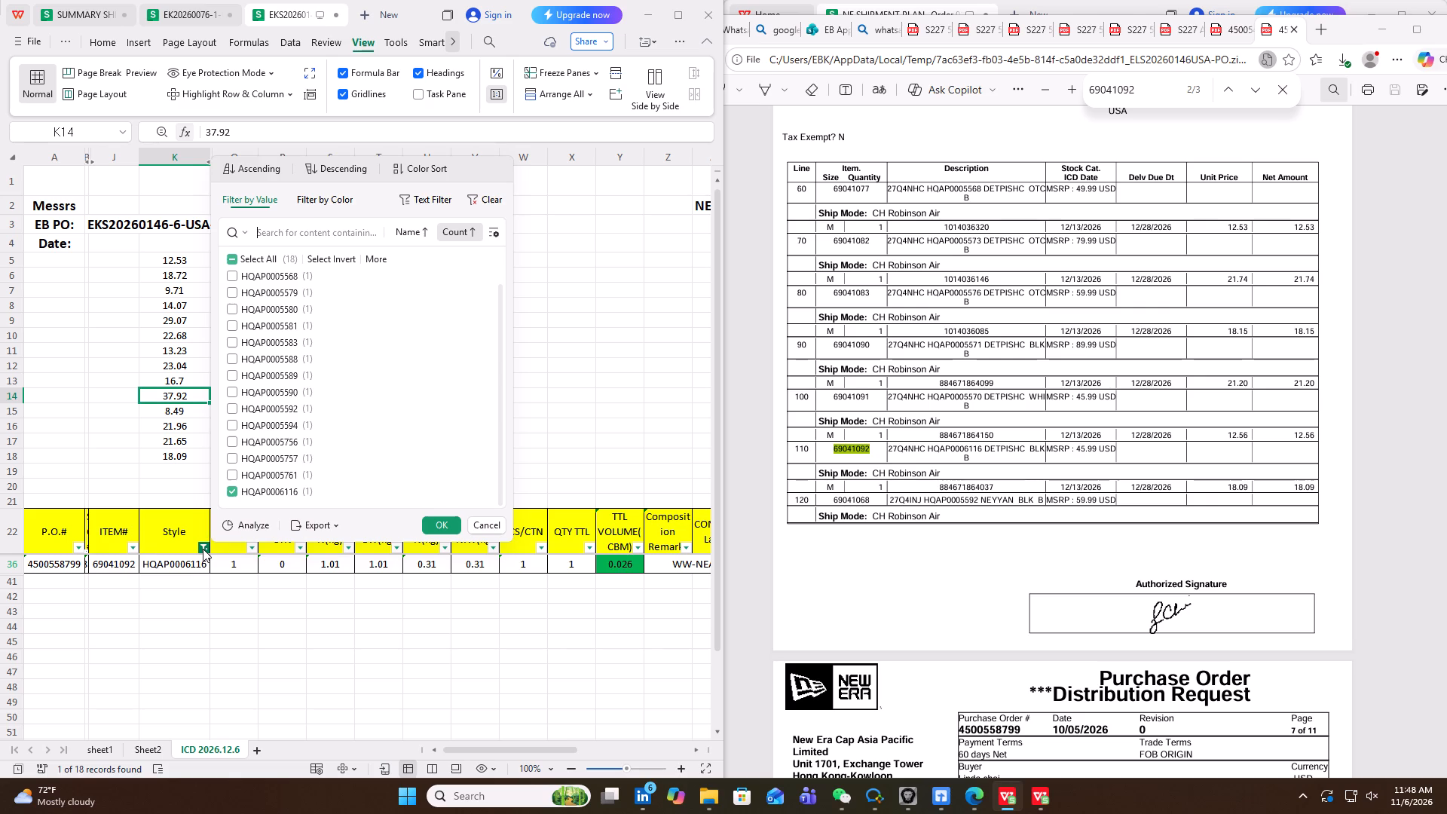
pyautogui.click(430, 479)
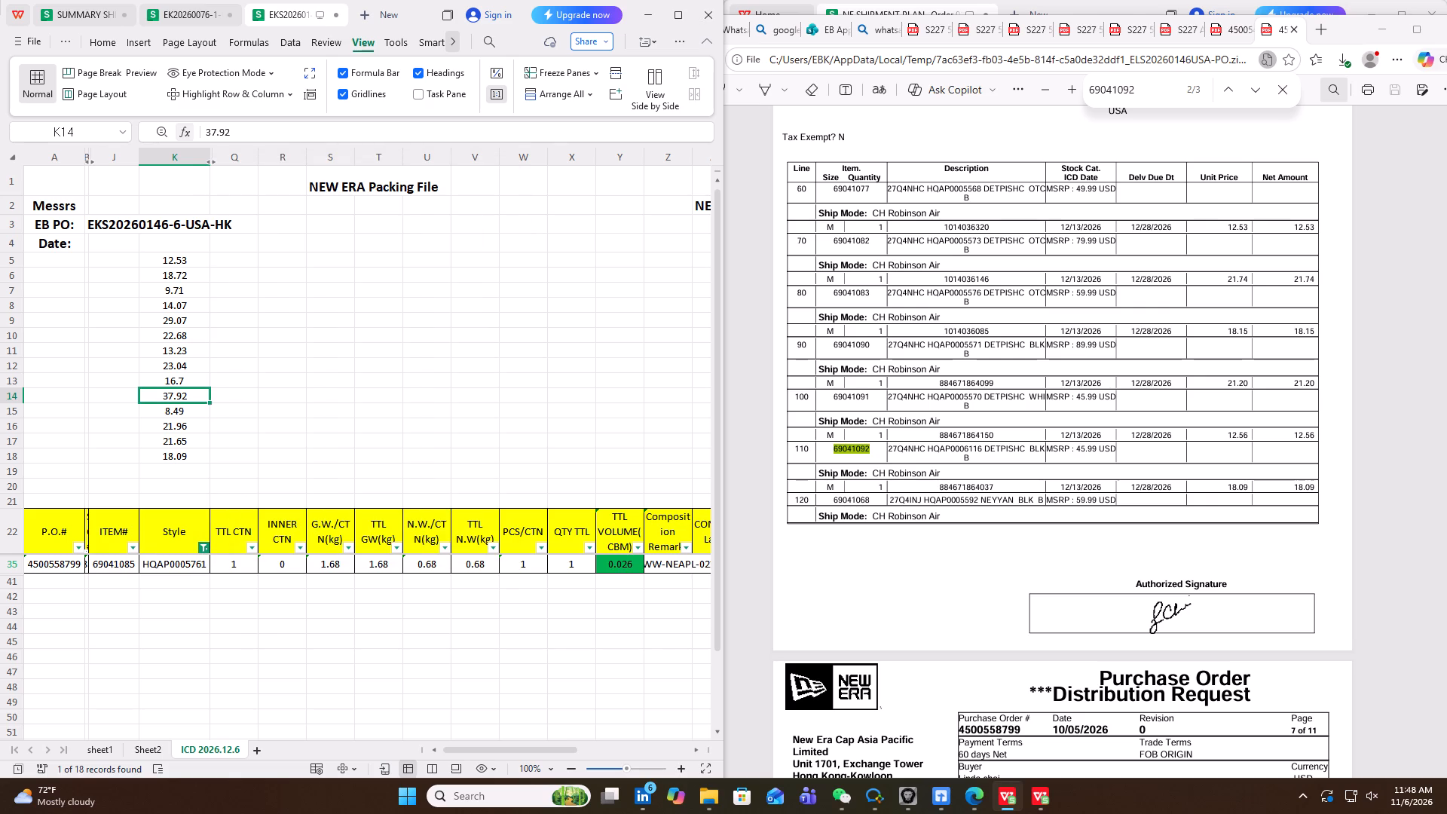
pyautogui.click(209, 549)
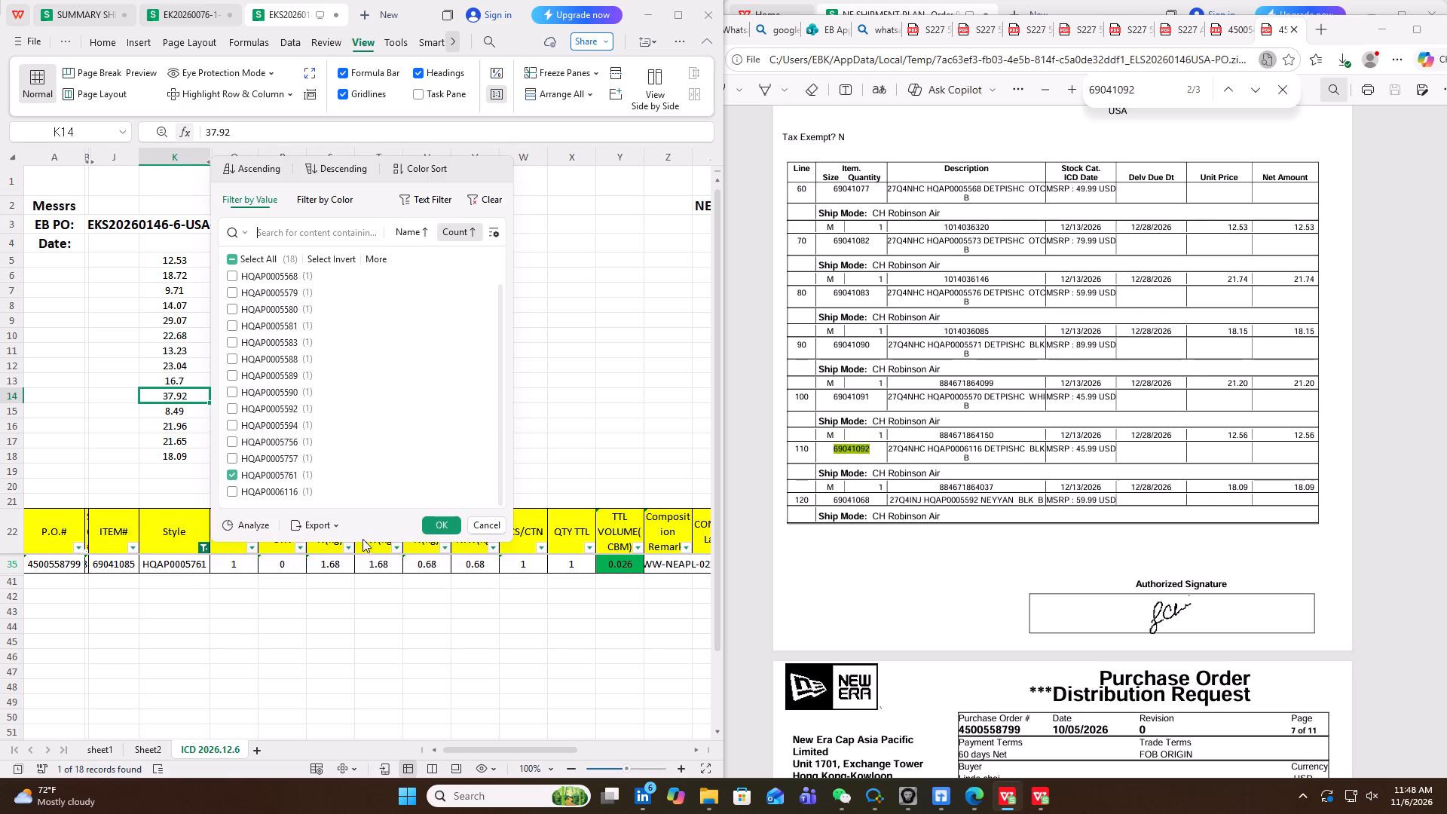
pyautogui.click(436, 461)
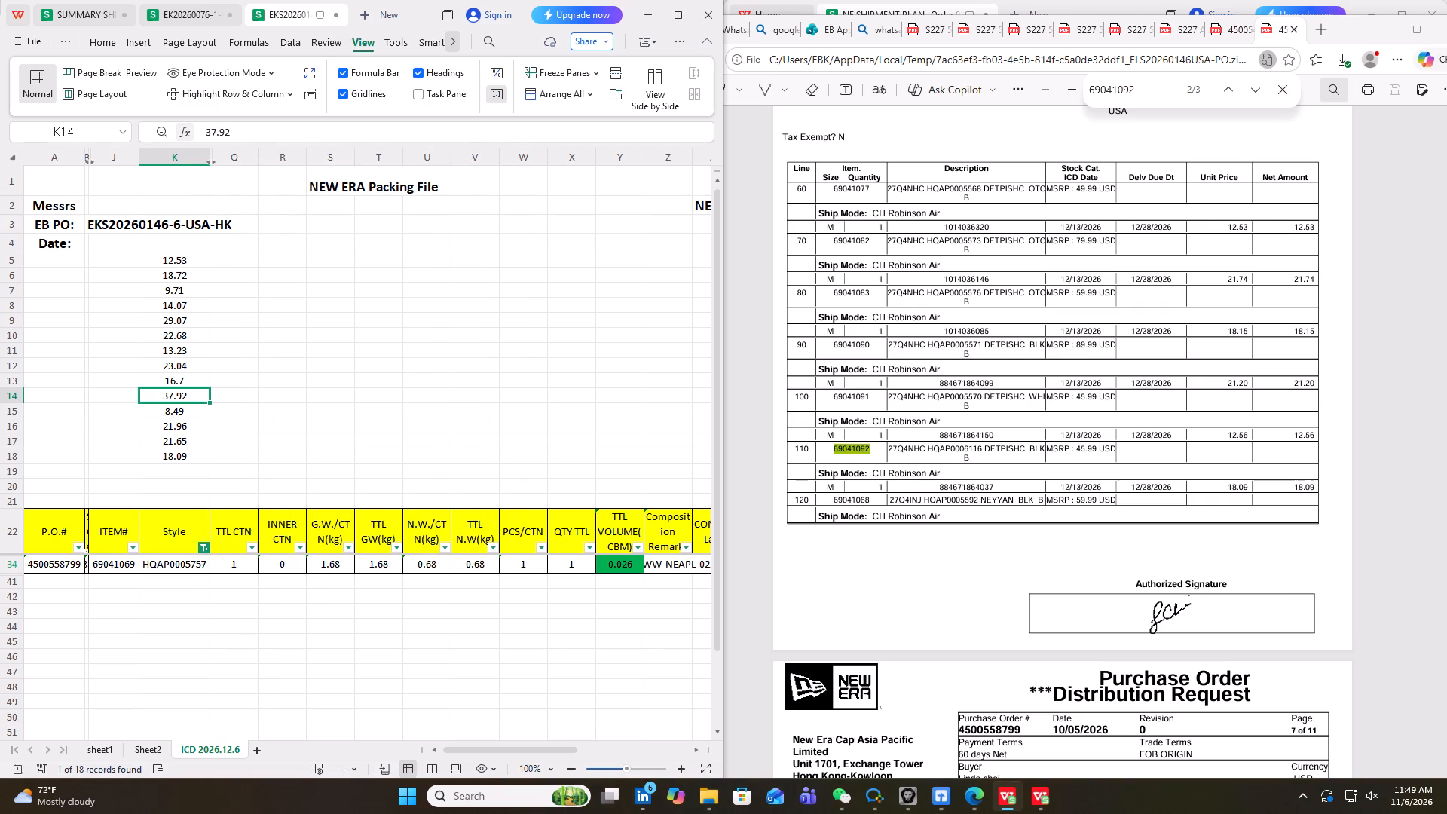
# Clear the Style column's filter so all packing rows are shown.
pyautogui.click(200, 547)
pyautogui.click(494, 204)
pyautogui.scroll(3, 506, 485)
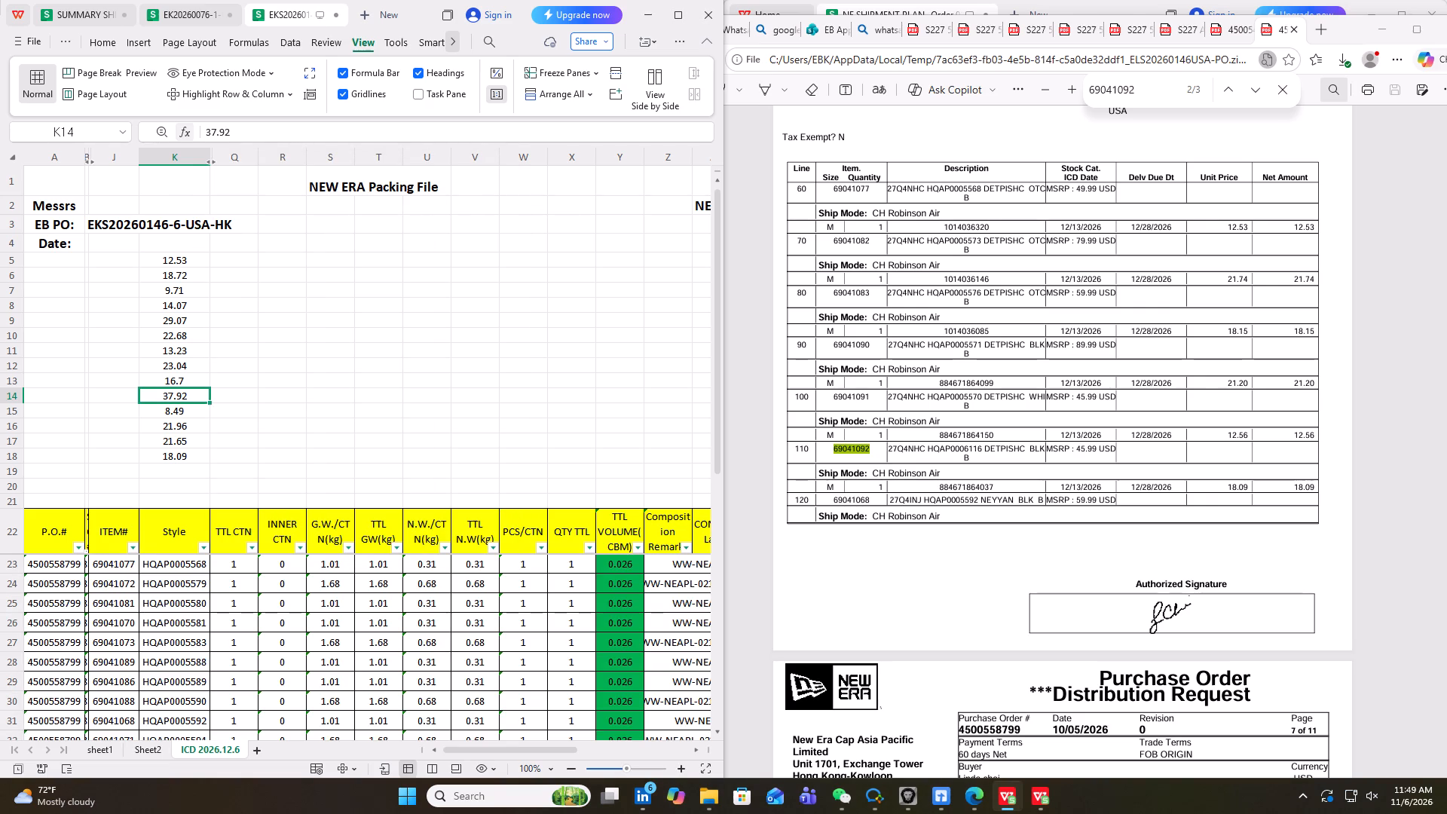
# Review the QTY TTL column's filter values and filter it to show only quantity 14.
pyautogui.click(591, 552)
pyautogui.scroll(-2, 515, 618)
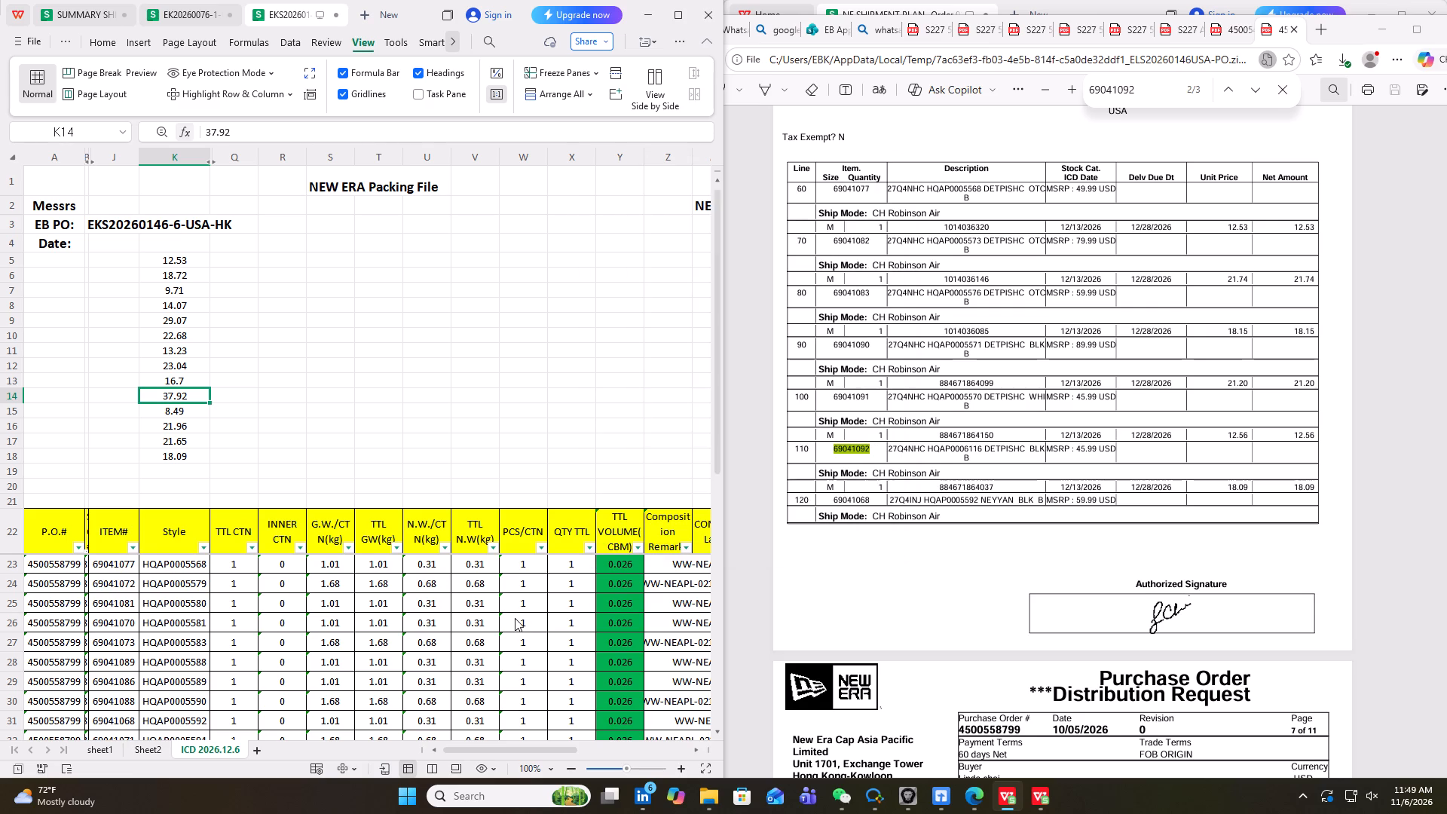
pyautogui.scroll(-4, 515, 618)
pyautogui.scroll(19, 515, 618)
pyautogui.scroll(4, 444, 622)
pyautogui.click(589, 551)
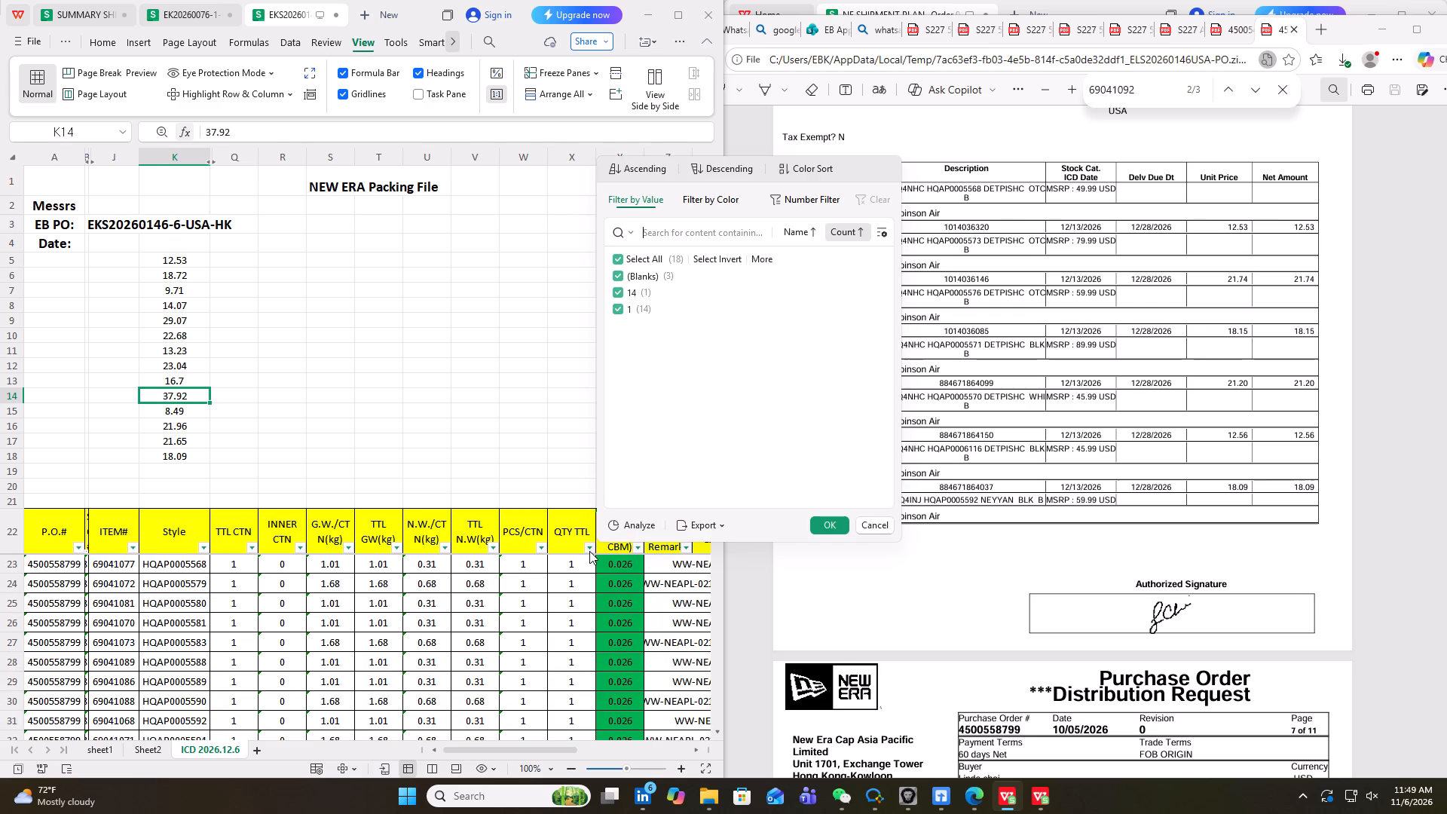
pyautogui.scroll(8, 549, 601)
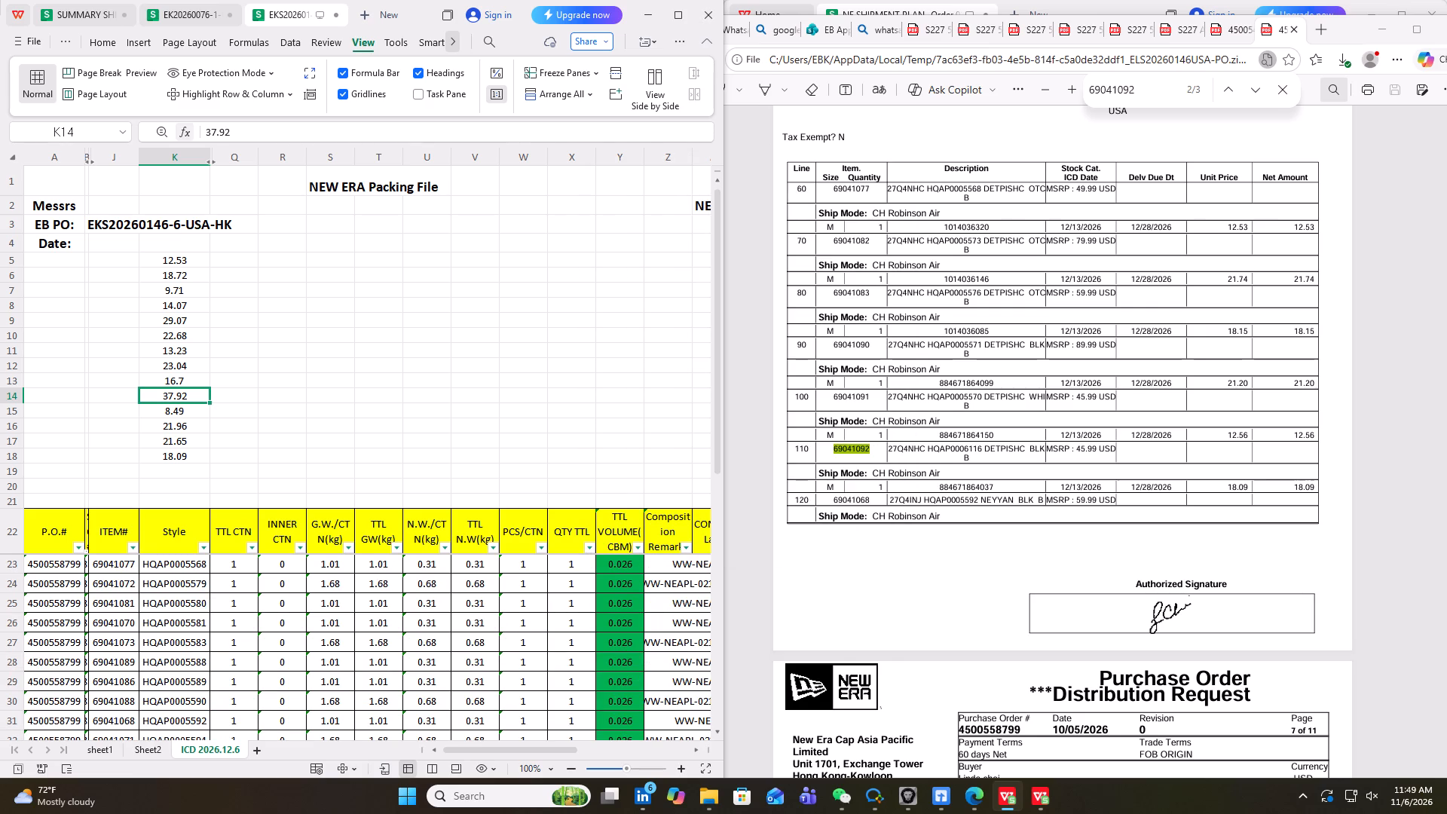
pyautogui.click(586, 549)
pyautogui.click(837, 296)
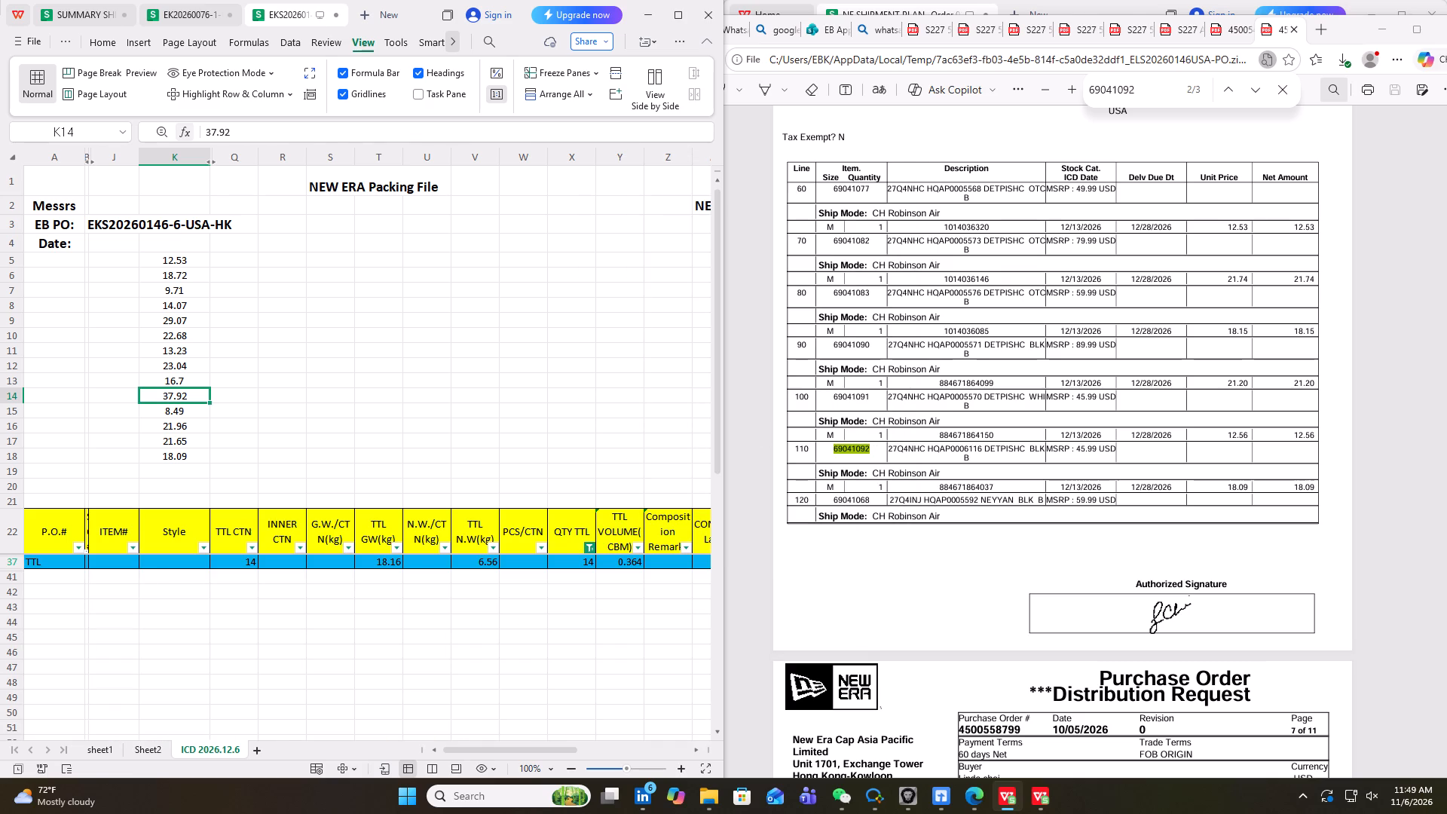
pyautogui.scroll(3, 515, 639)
# Filter the QTY TTL column to show only the rows with quantity 1.
pyautogui.click(588, 546)
pyautogui.click(841, 306)
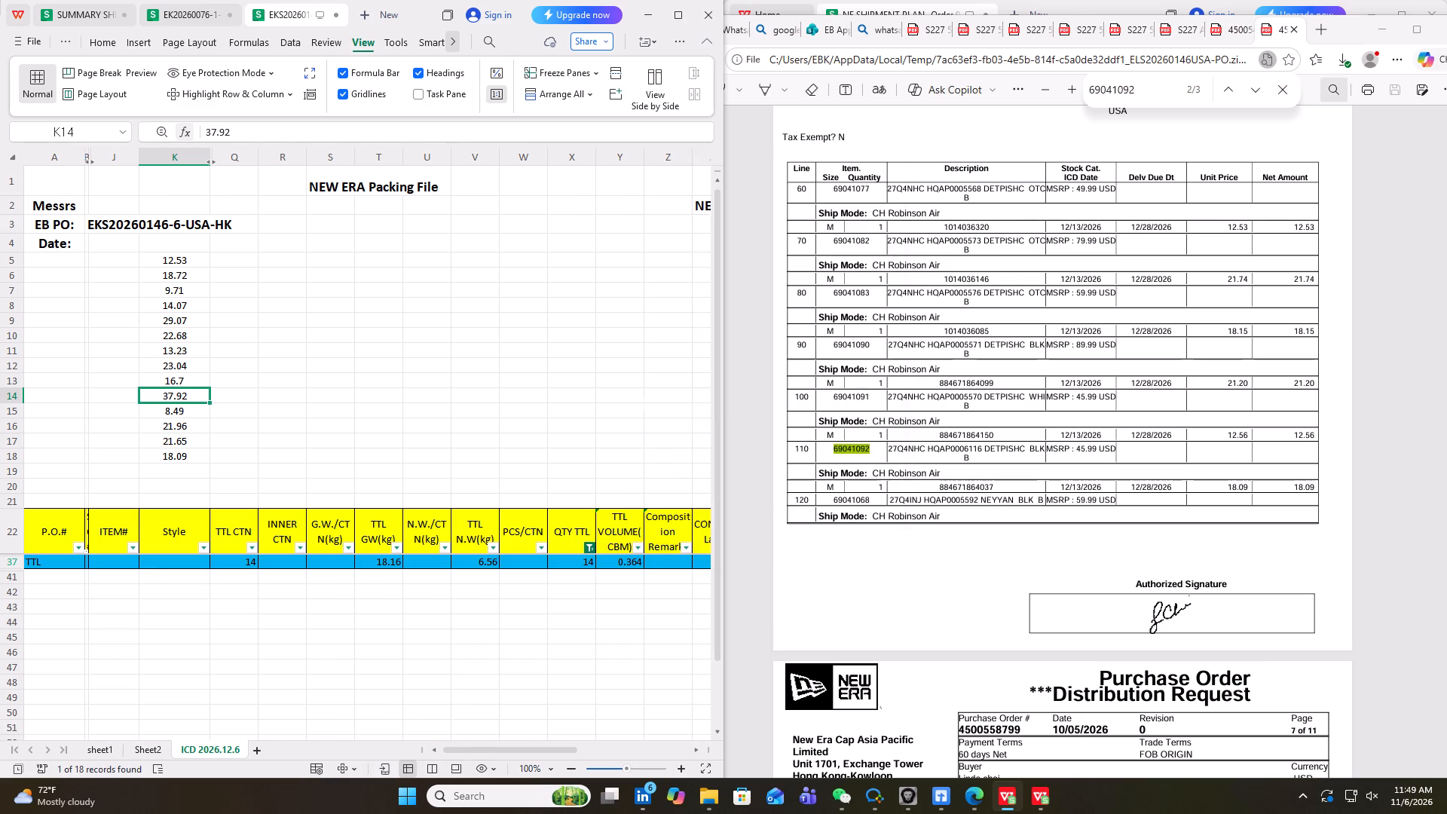
pyautogui.scroll(5, 633, 546)
pyautogui.scroll(-2, 567, 577)
pyautogui.scroll(9, 569, 576)
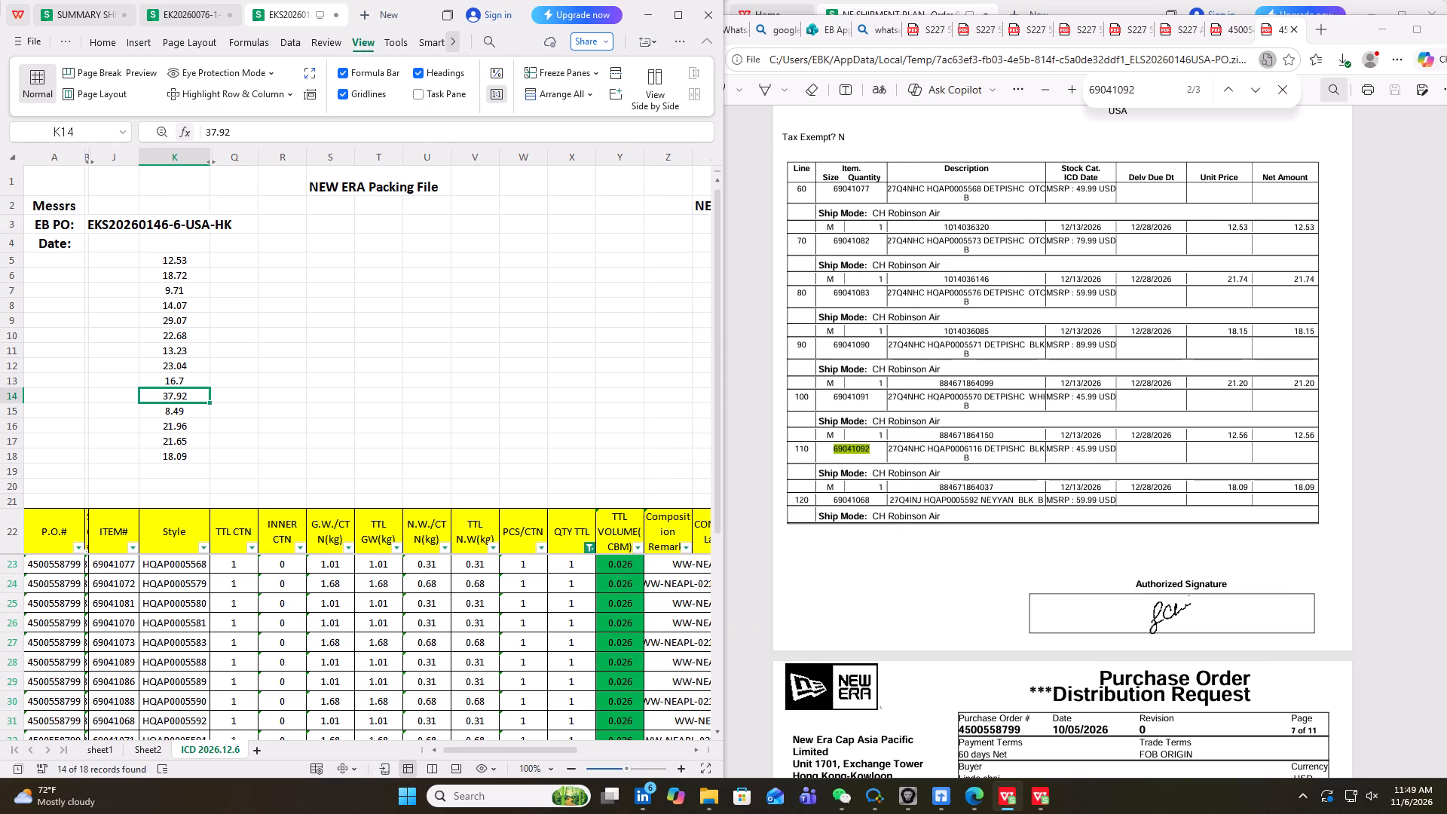
# Check the count and sum of the QTY TTL column, for the whole column and for cells X23 to X36 alone.
pyautogui.click(574, 158)
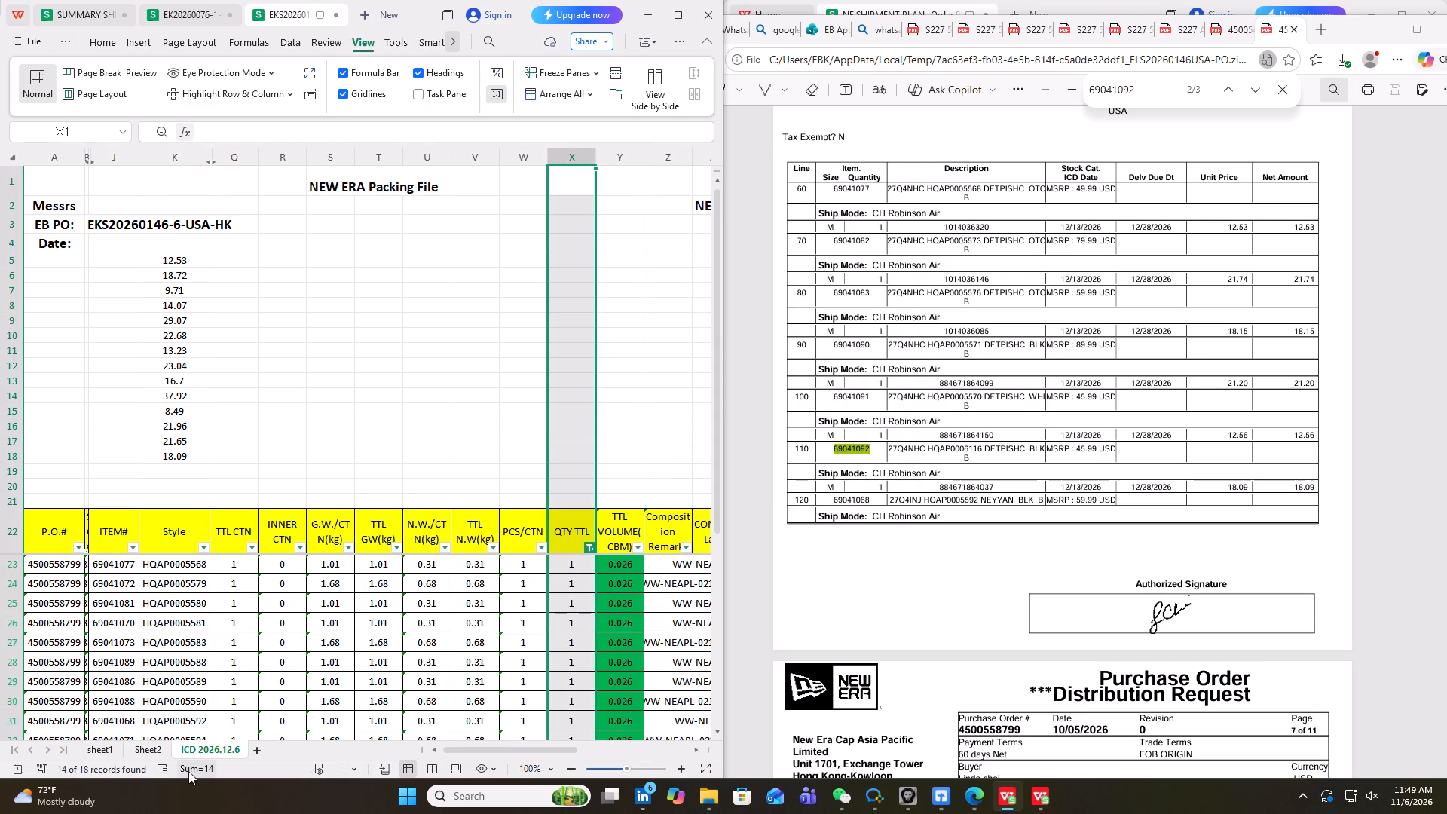
pyautogui.click(165, 767)
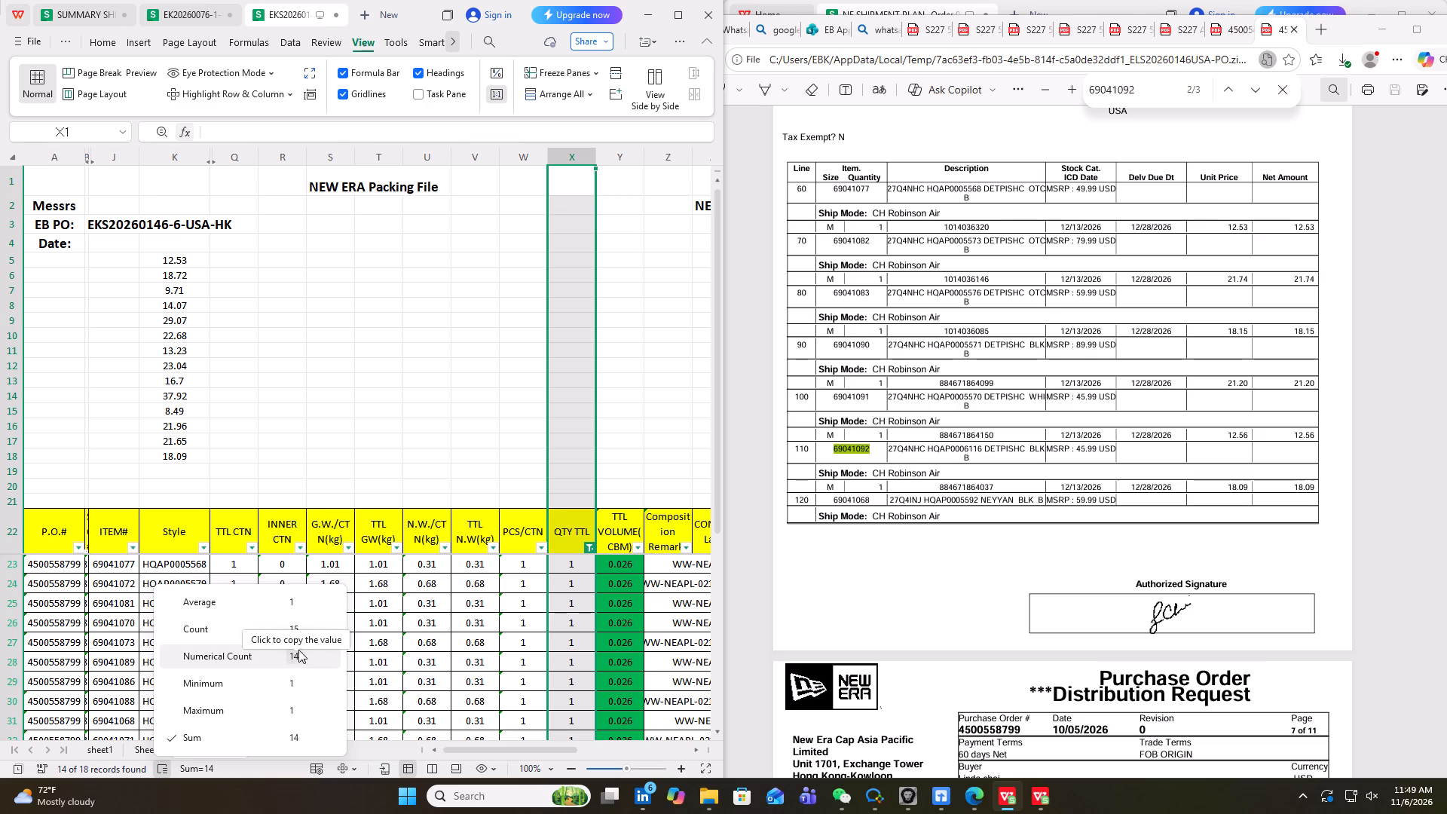
pyautogui.scroll(-5, 519, 647)
pyautogui.scroll(6, 519, 647)
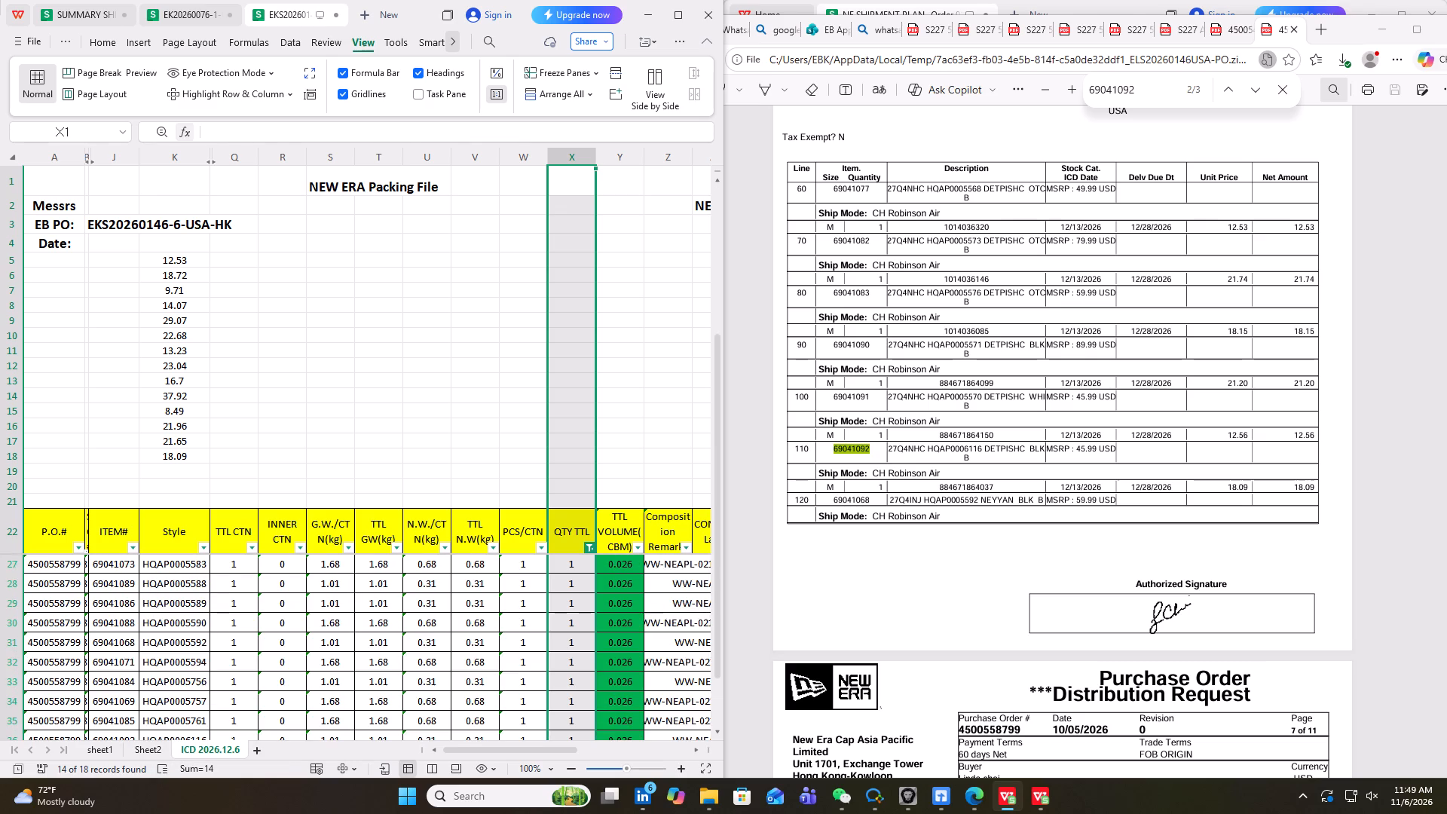
pyautogui.scroll(10, 519, 647)
pyautogui.click(582, 565)
pyautogui.scroll(-9, 549, 661)
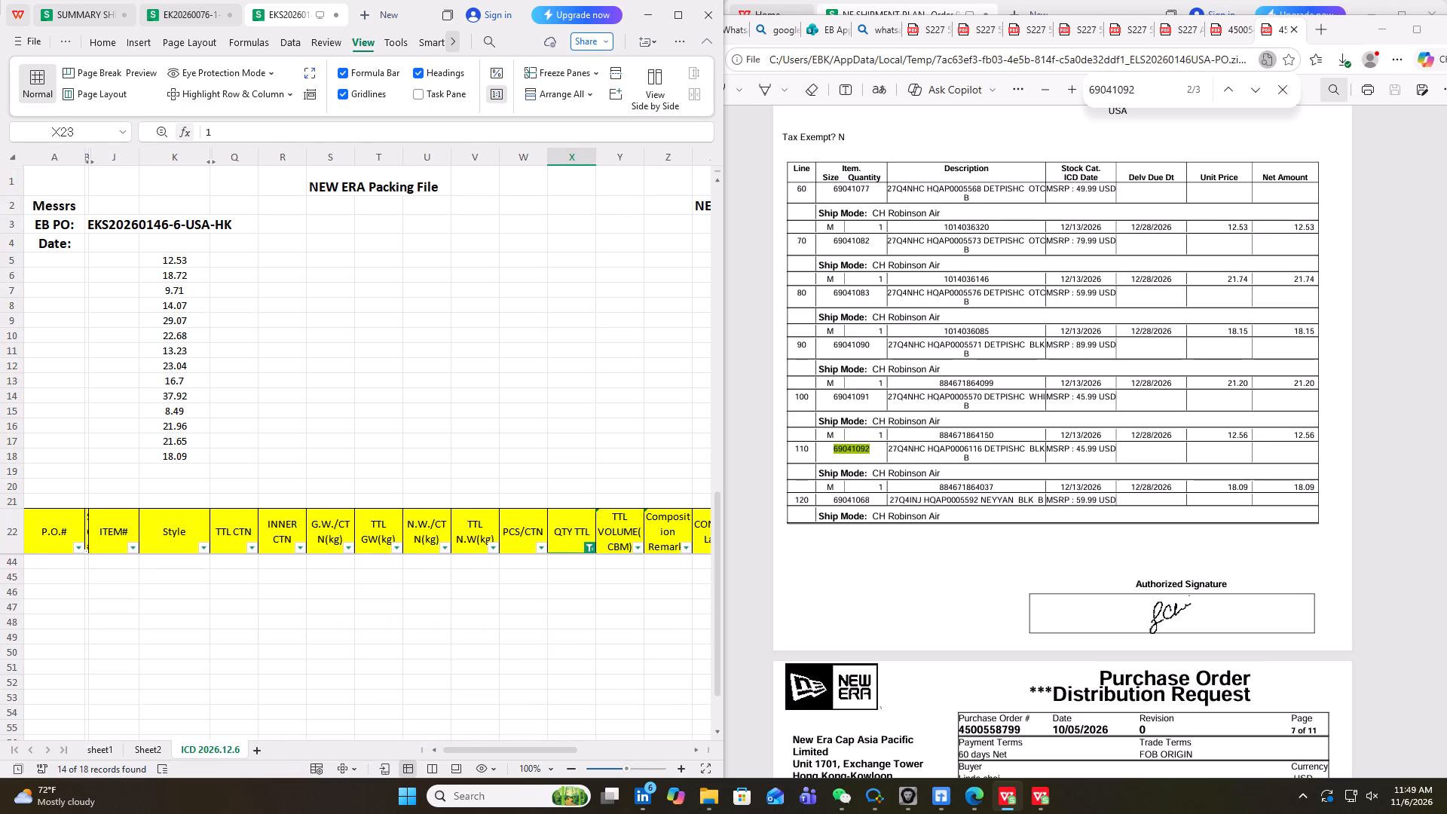
pyautogui.scroll(4, 564, 636)
pyautogui.keyDown('shift'); pyautogui.click(567, 662); pyautogui.keyUp('shift')
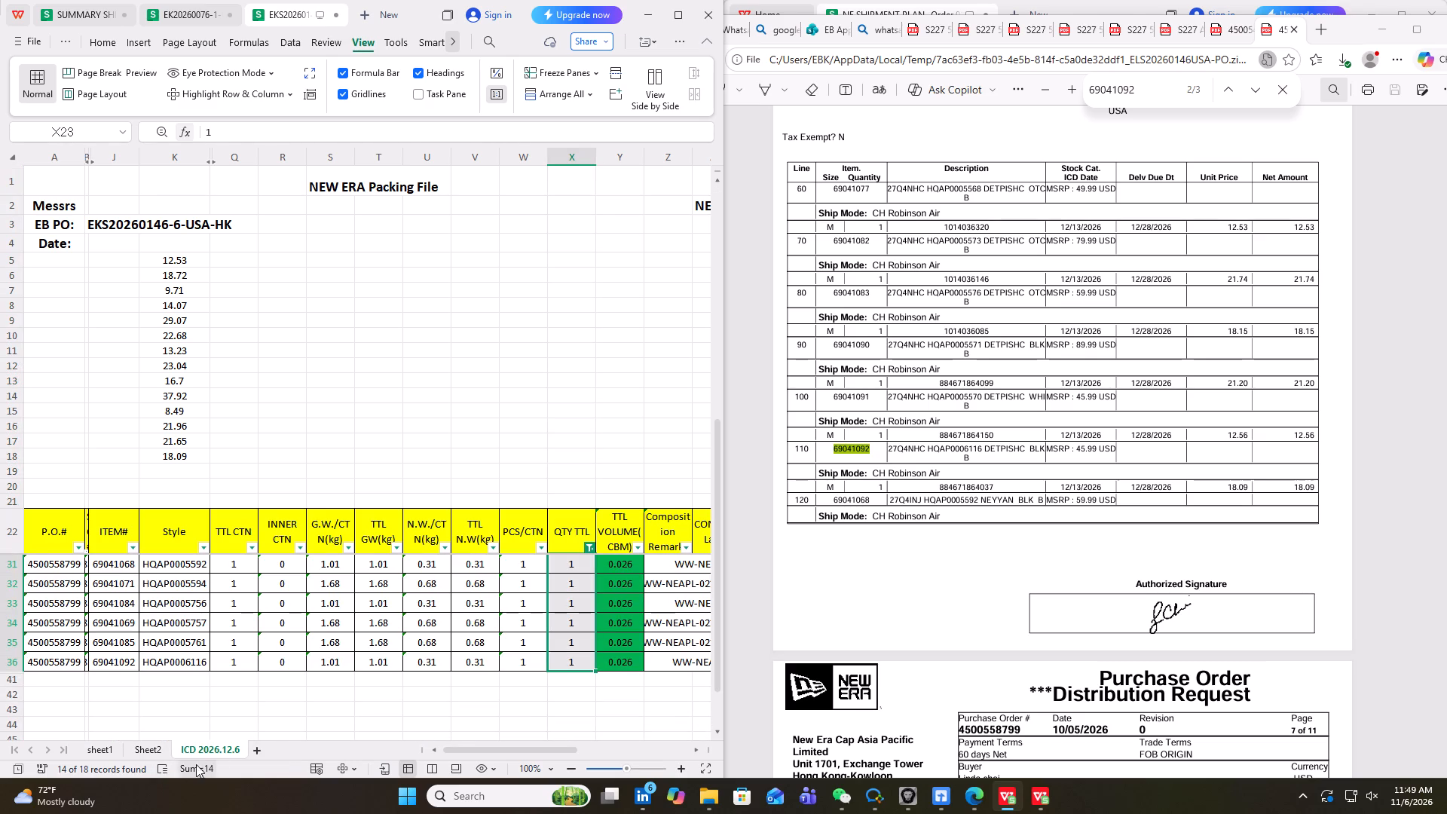
pyautogui.click(170, 769)
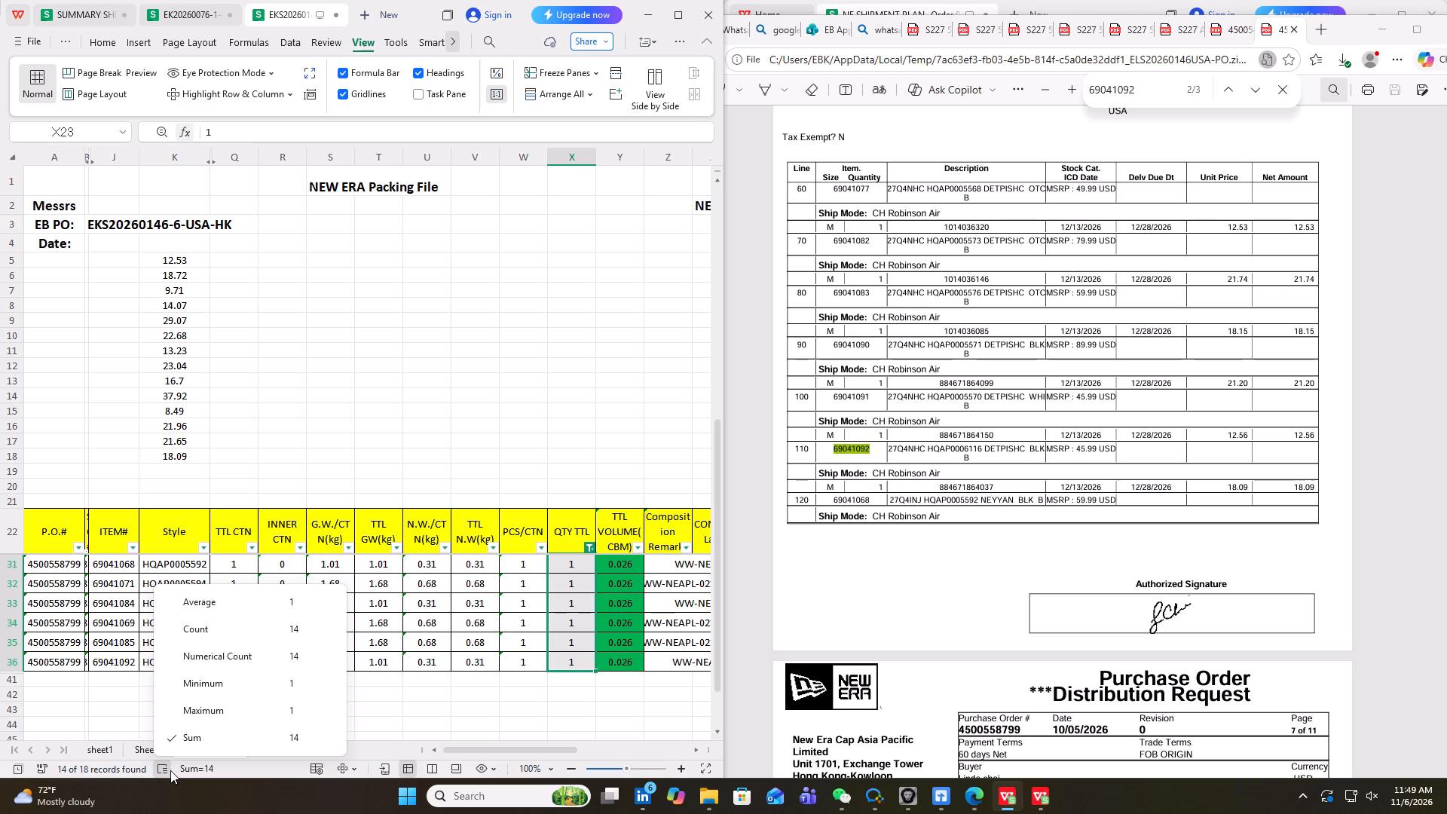
pyautogui.scroll(5, 206, 355)
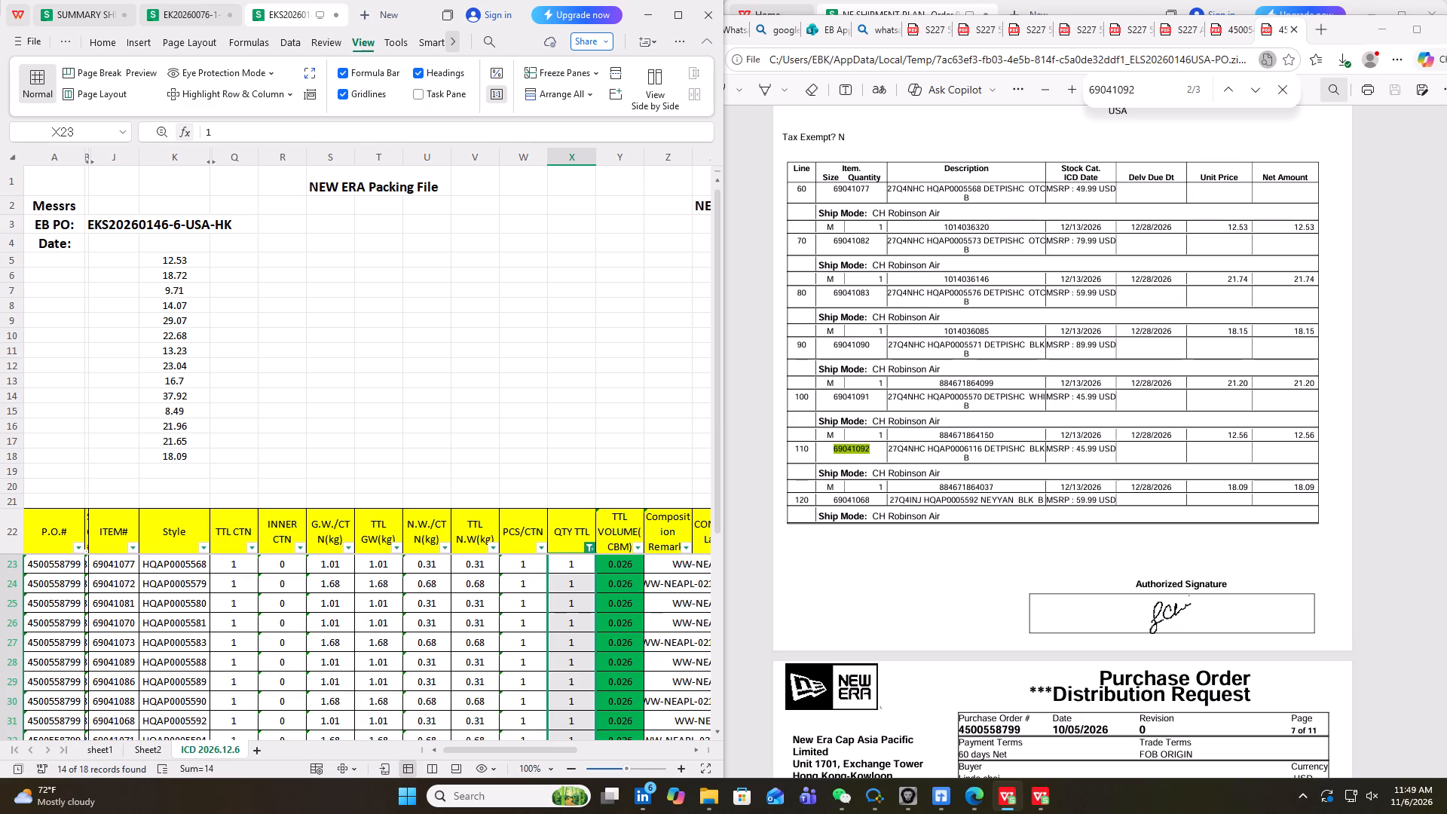
# Total the collected unit prices in cell K20 with the formula =SUM(K5:K18).
pyautogui.click(174, 482)
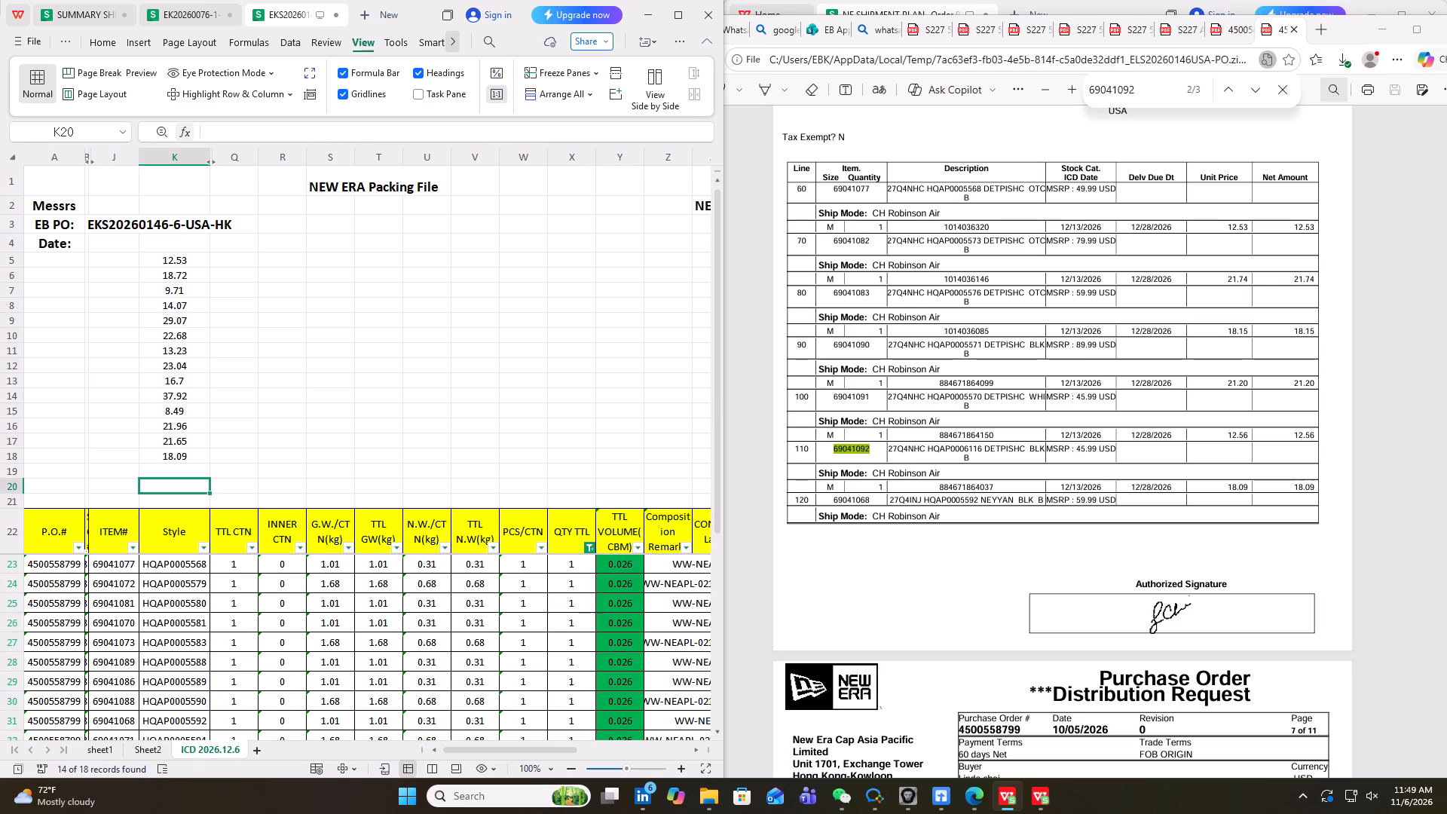
pyautogui.write('=sum')
pyautogui.doubleClick(252, 514)
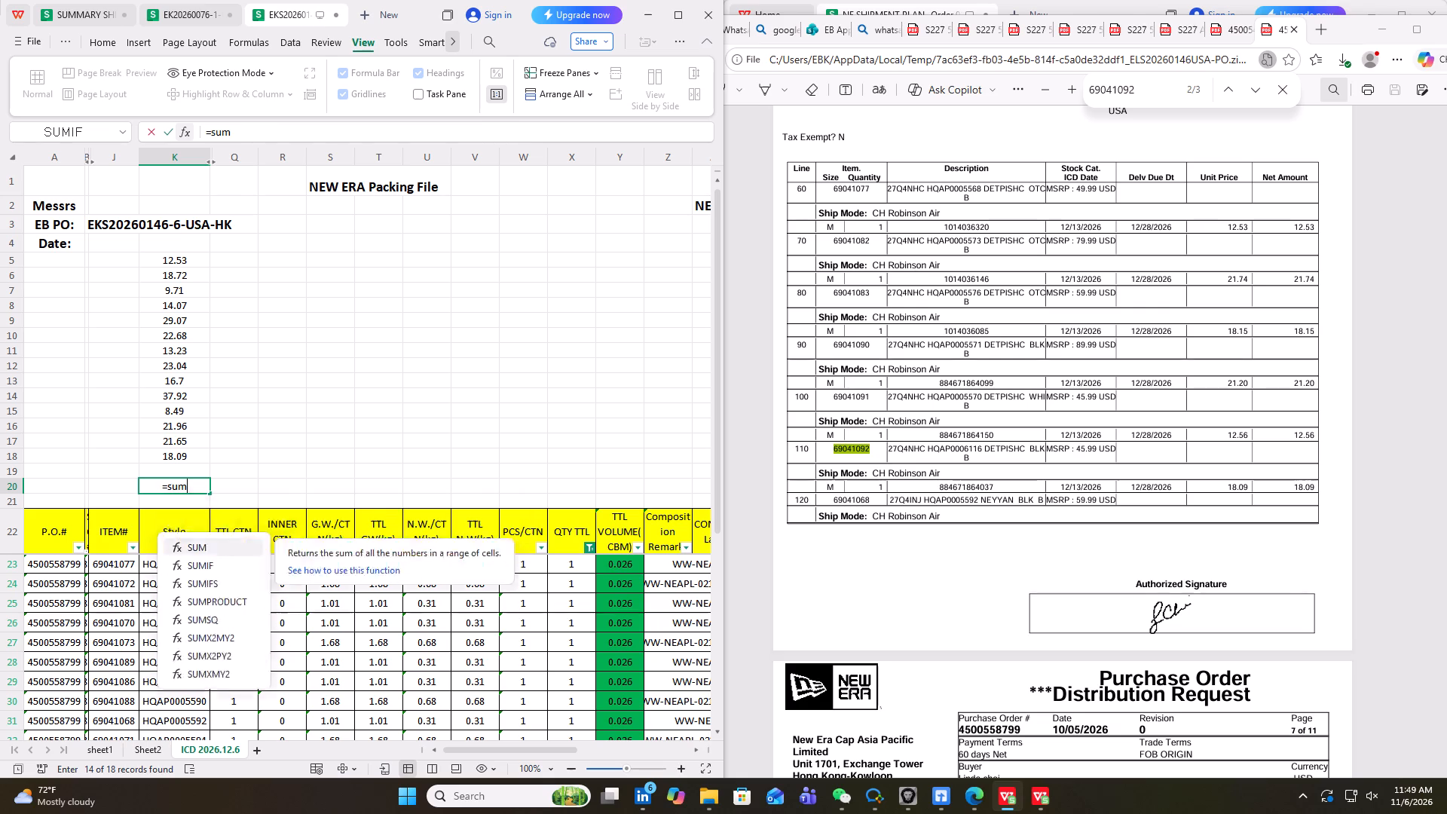
pyautogui.moveTo(173, 265); pyautogui.dragTo(181, 446)
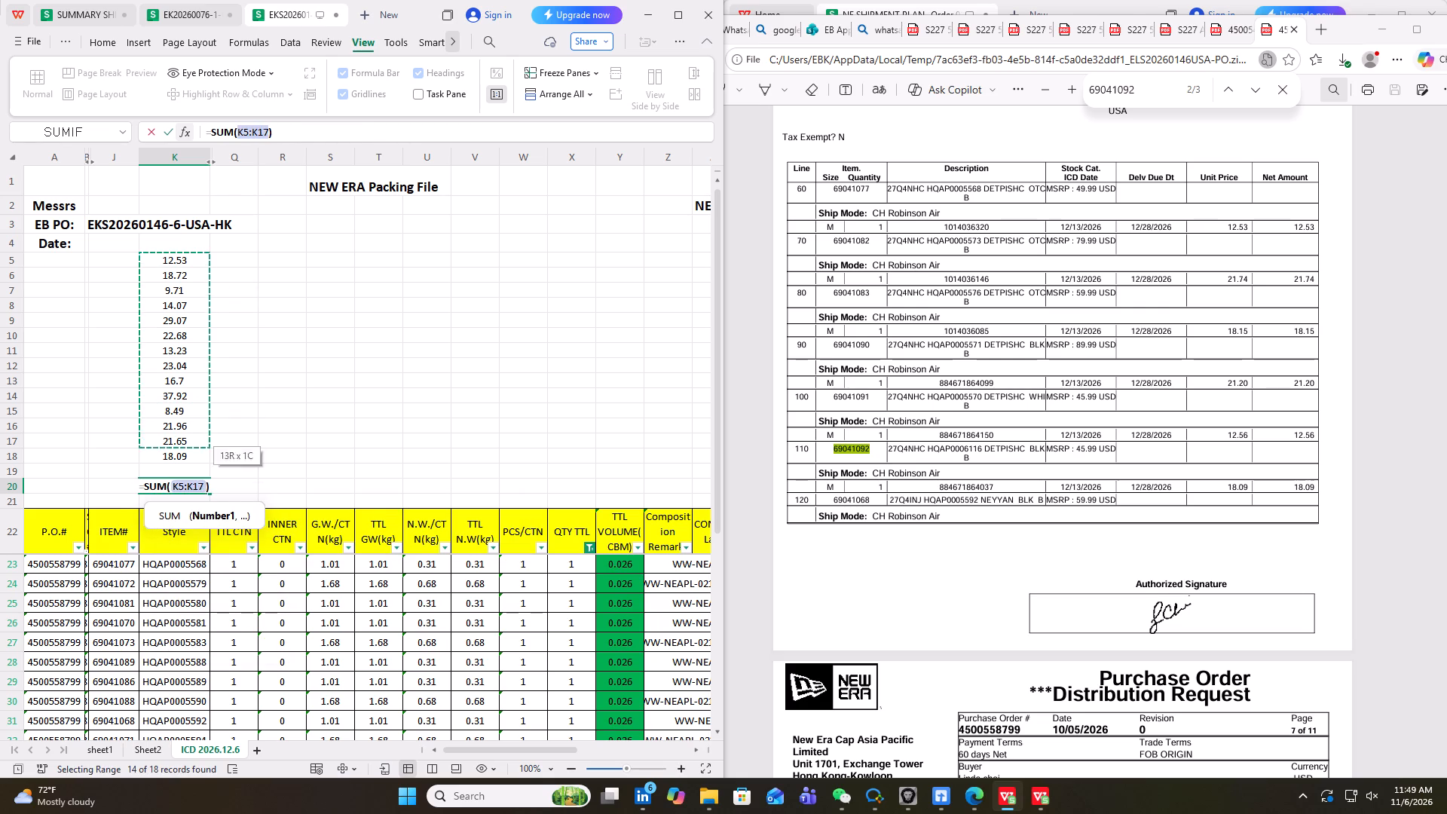
pyautogui.moveTo(181, 446); pyautogui.dragTo(180, 452)
pyautogui.press('Return')
pyautogui.doubleClick(177, 482)
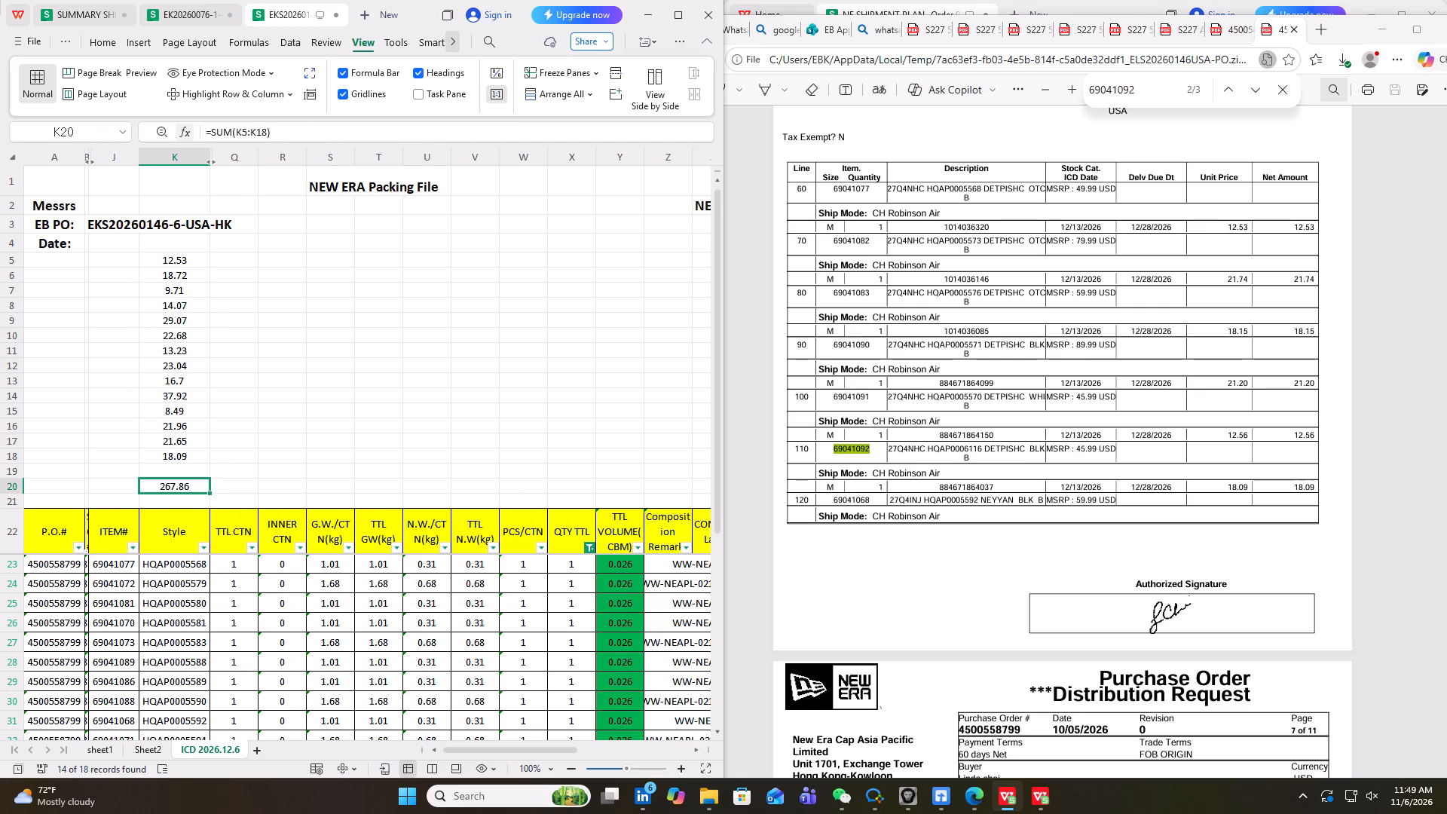
pyautogui.press('Escape')
# Switch to WeChat and read the recent NE SO group messages about order POs.
pyautogui.click(837, 791)
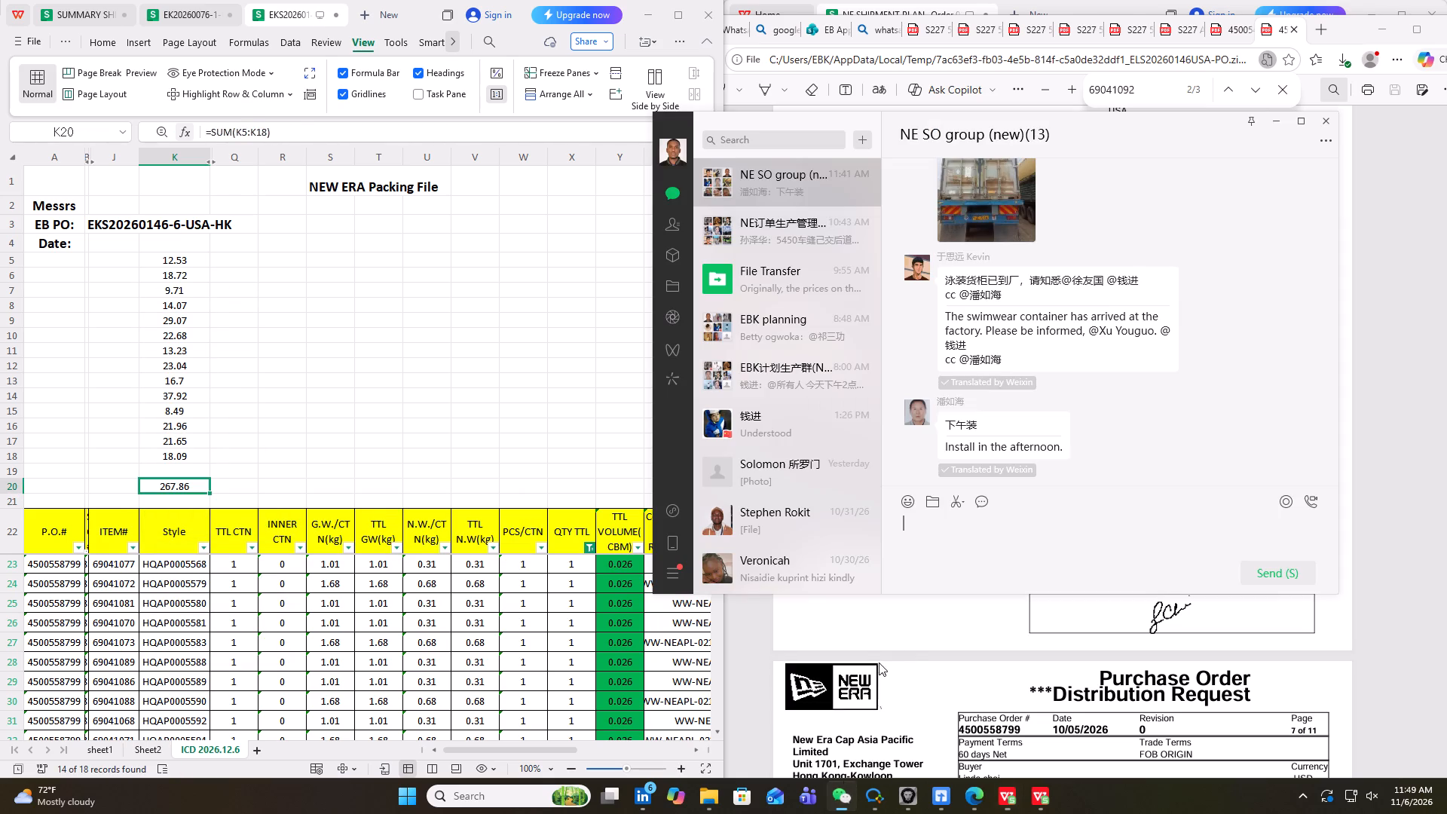
pyautogui.scroll(7, 1085, 413)
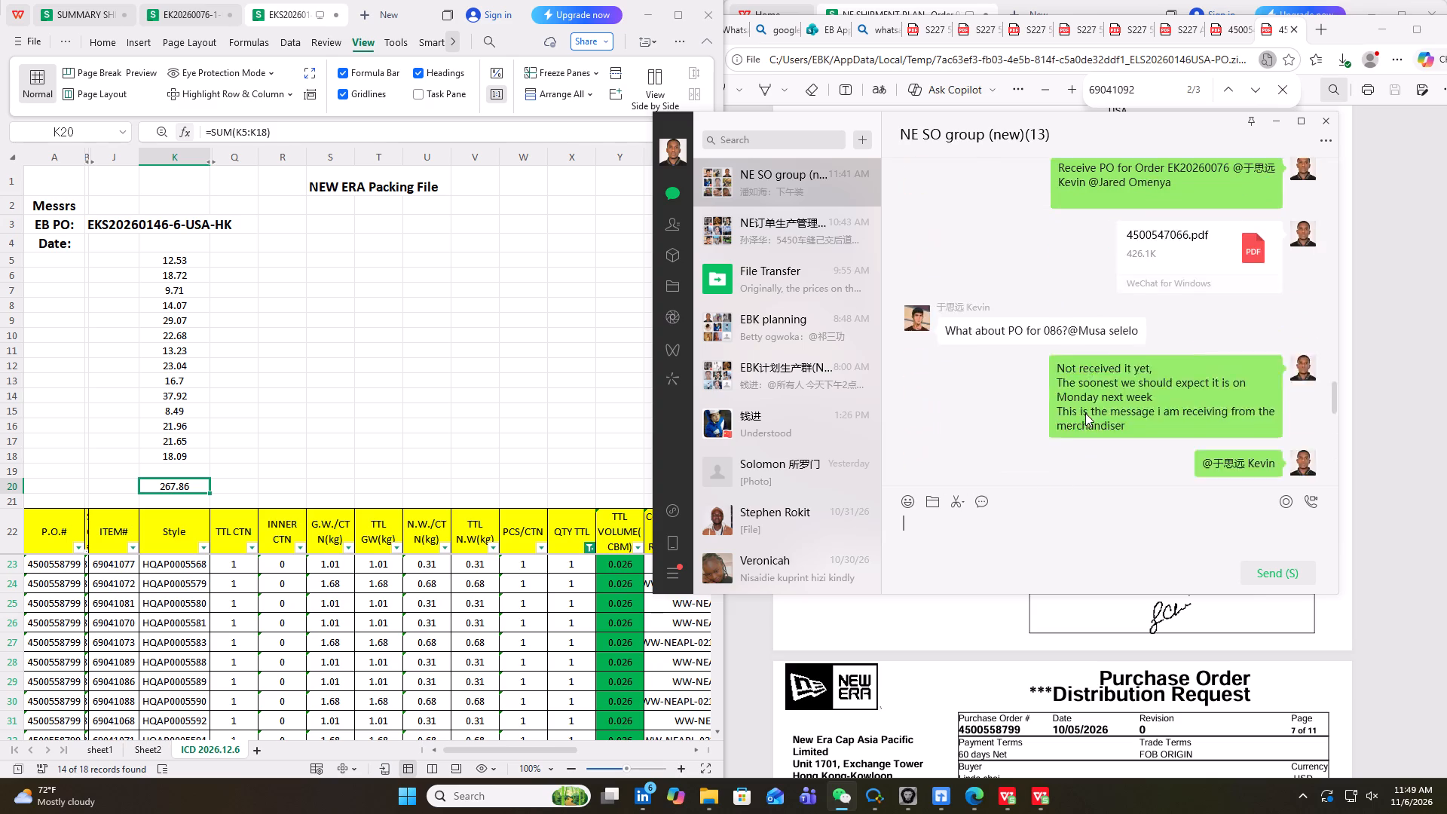
pyautogui.scroll(1, 1085, 413)
pyautogui.scroll(-4, 1085, 413)
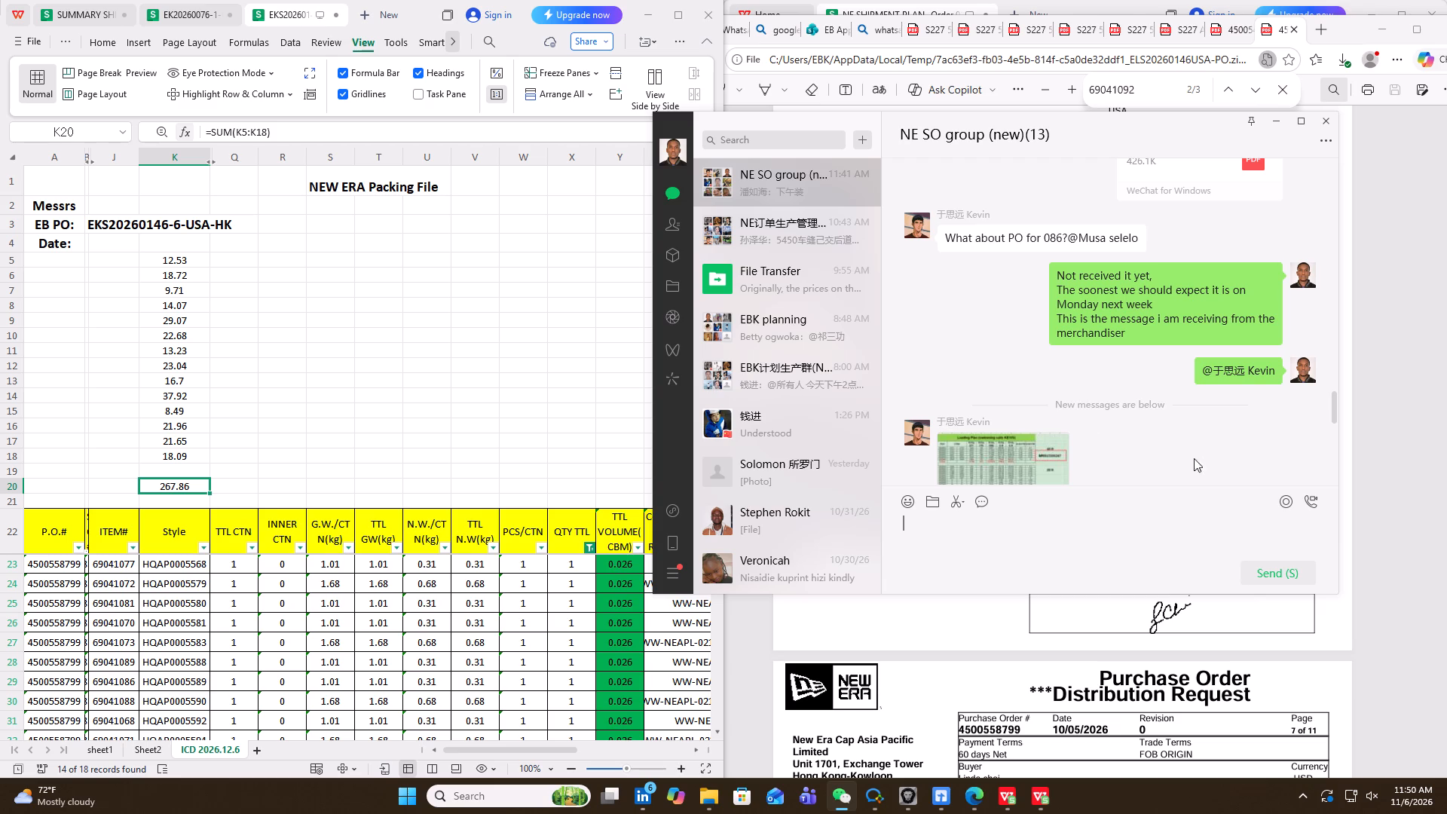
pyautogui.click(1277, 123)
pyautogui.scroll(4, 521, 328)
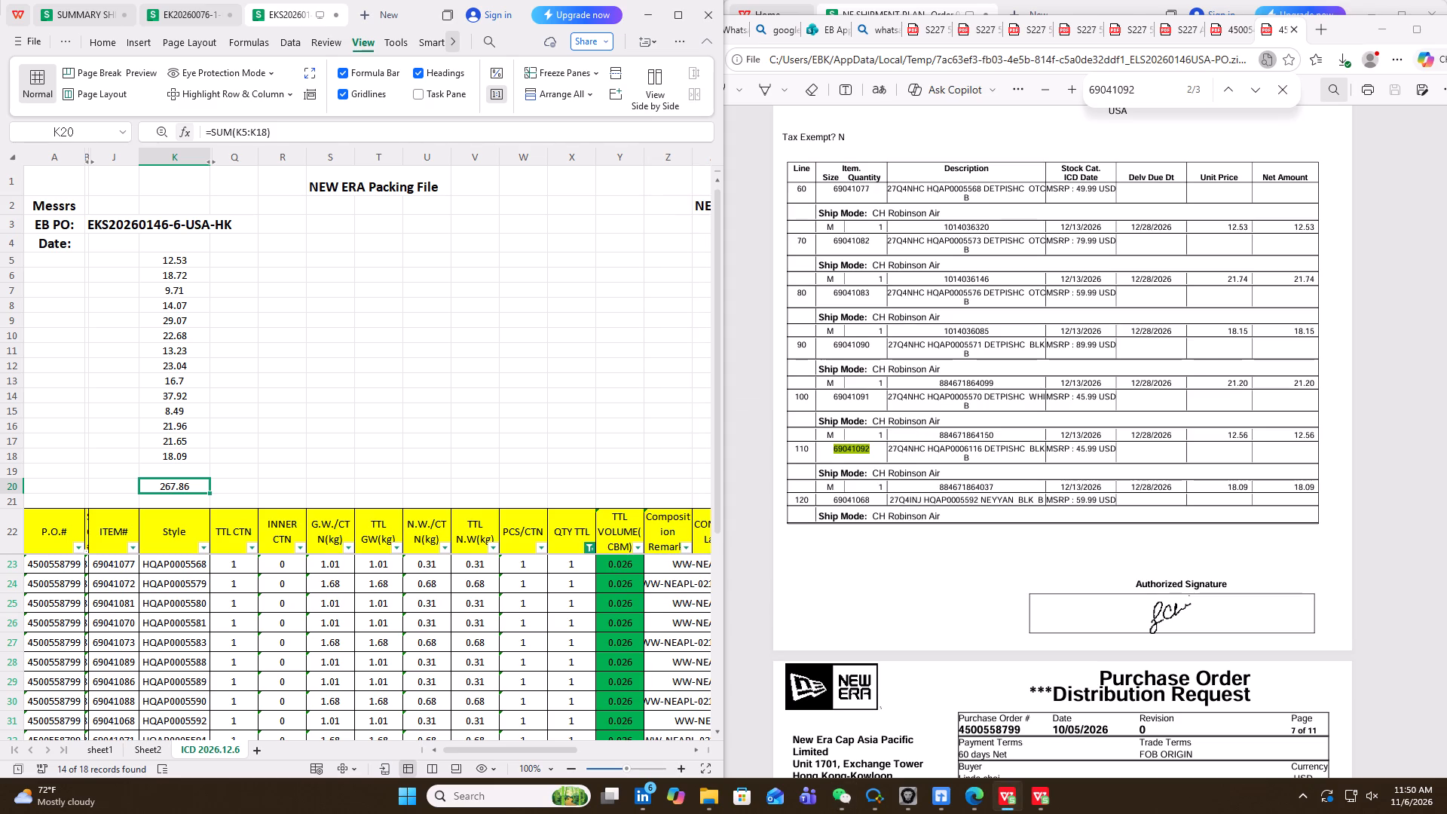
# Copy the sum of K5:K18, 267.86, into the 客户总价 cell K6 of the shipment plan's 2026-12-06 (2) sheet.
pyautogui.moveTo(176, 259); pyautogui.dragTo(157, 453)
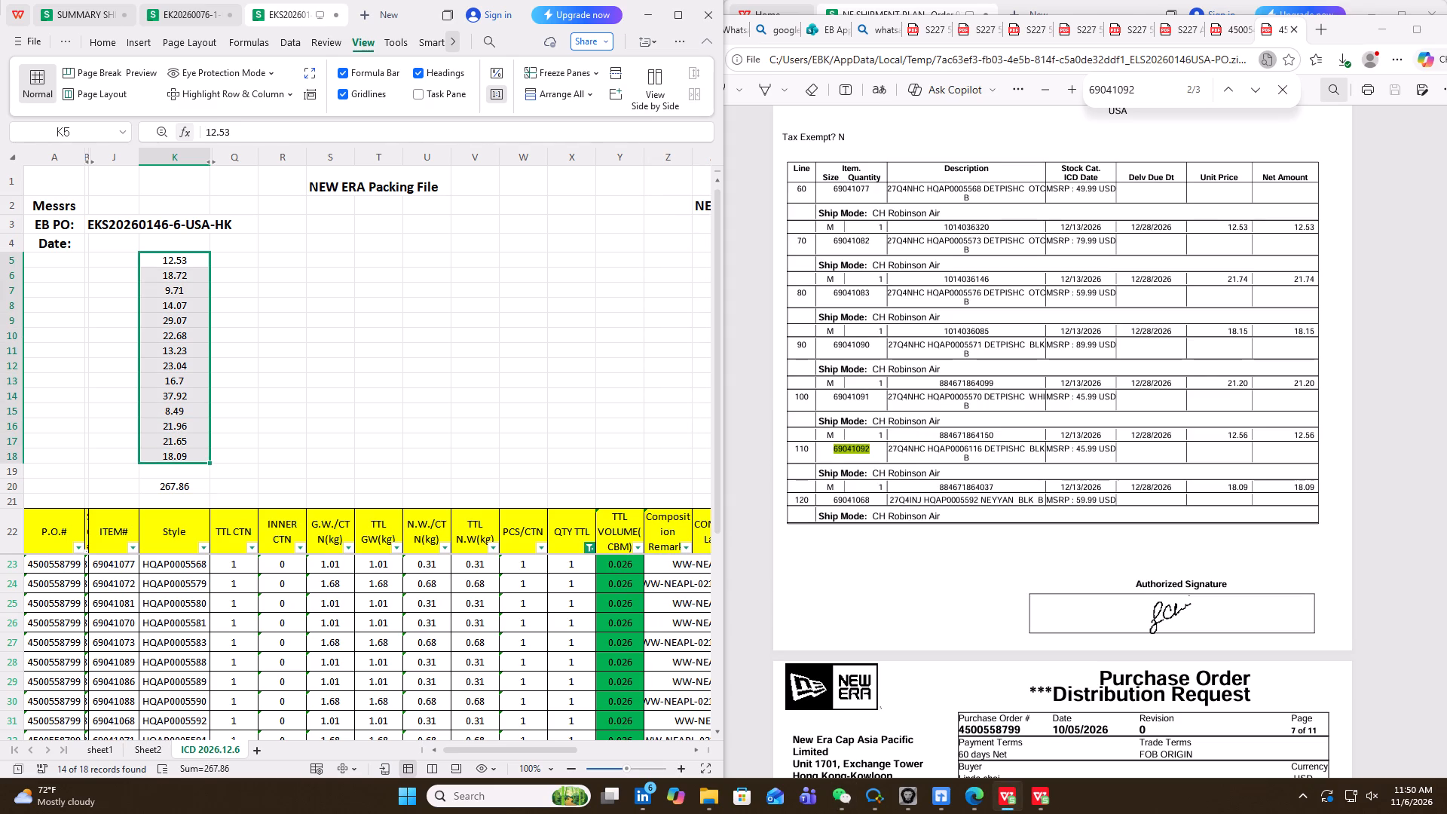
pyautogui.doubleClick(170, 489)
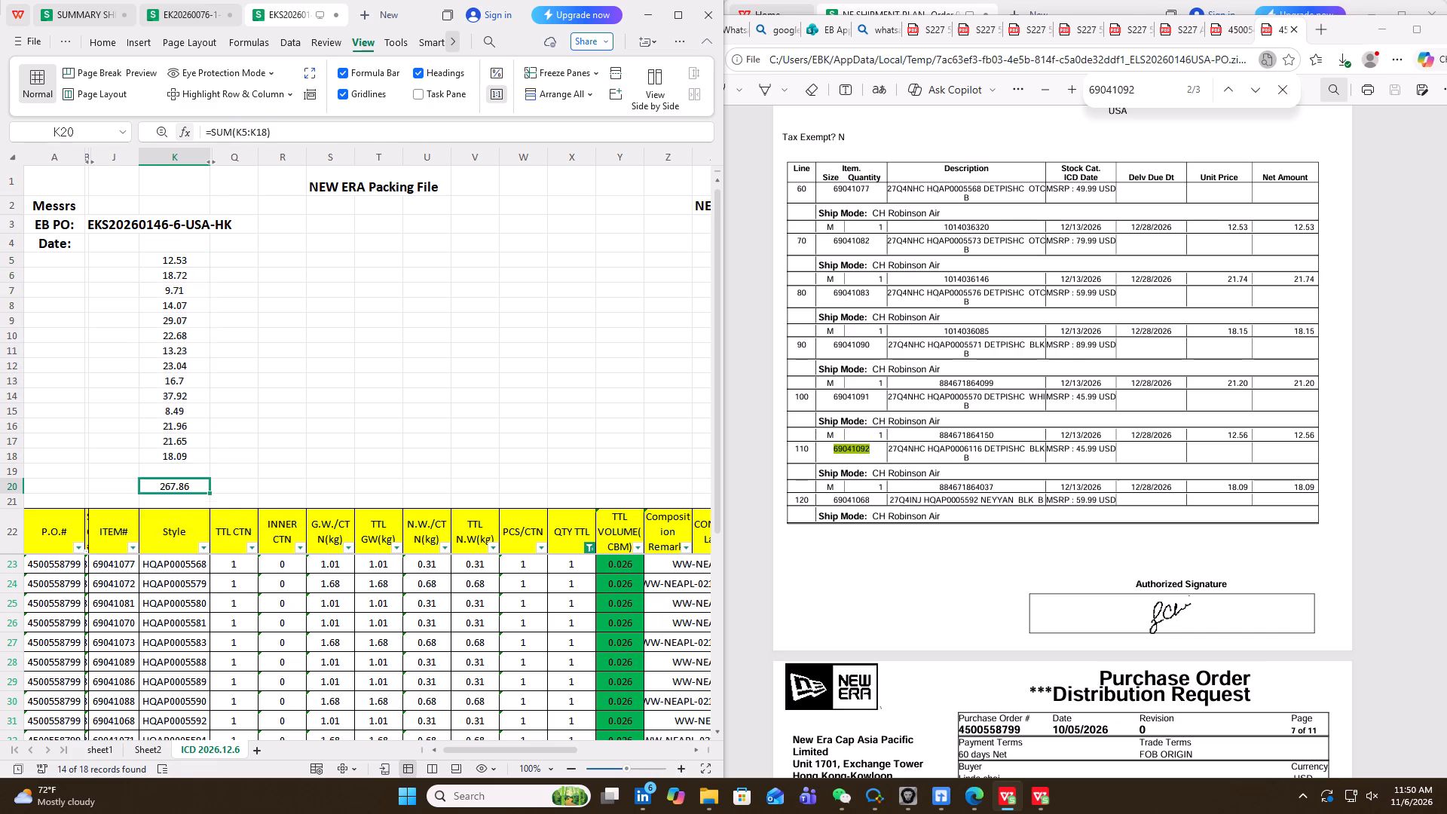
pyautogui.press('Escape')
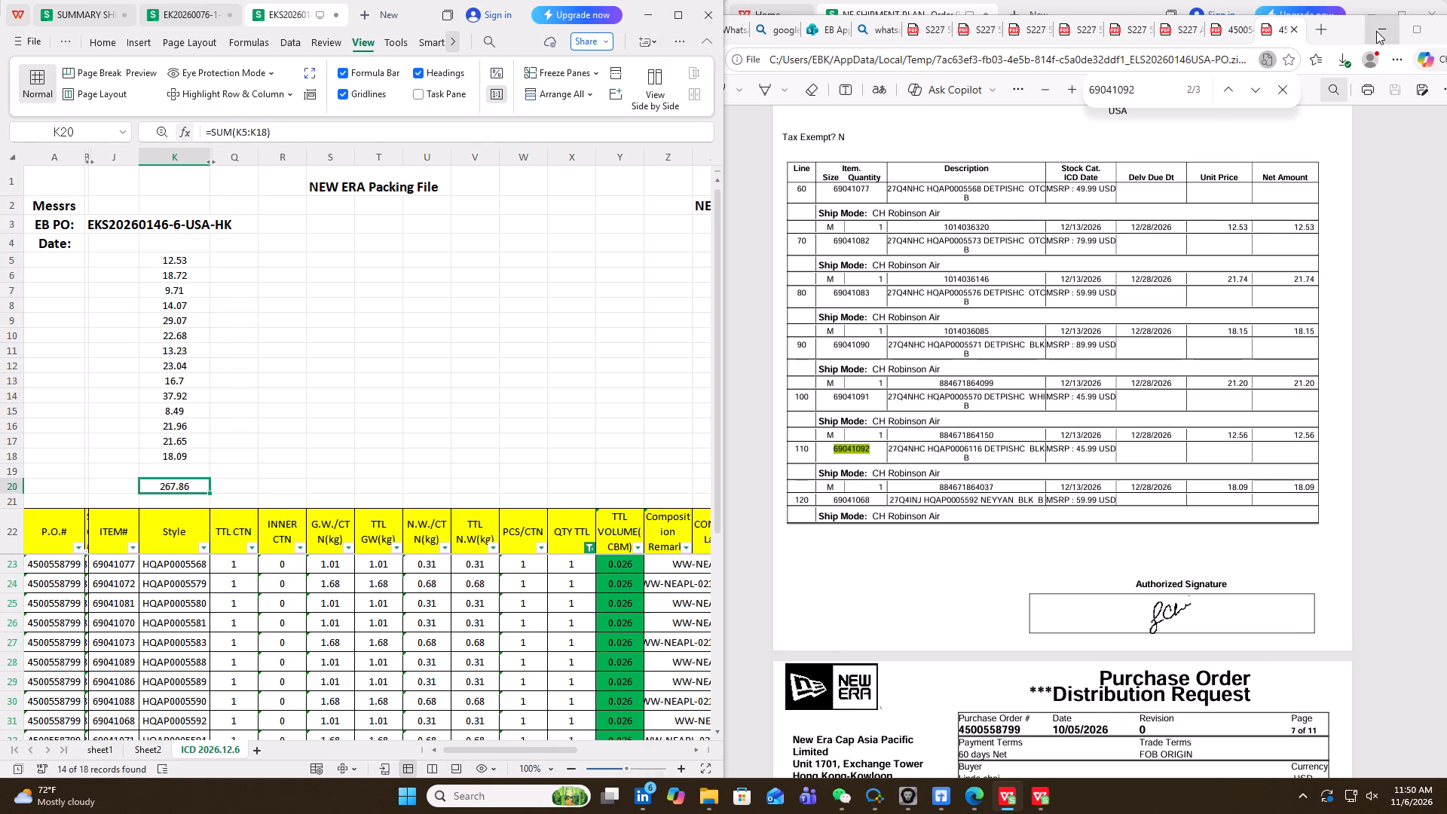
pyautogui.click(1376, 31)
pyautogui.moveTo(188, 259); pyautogui.dragTo(176, 450)
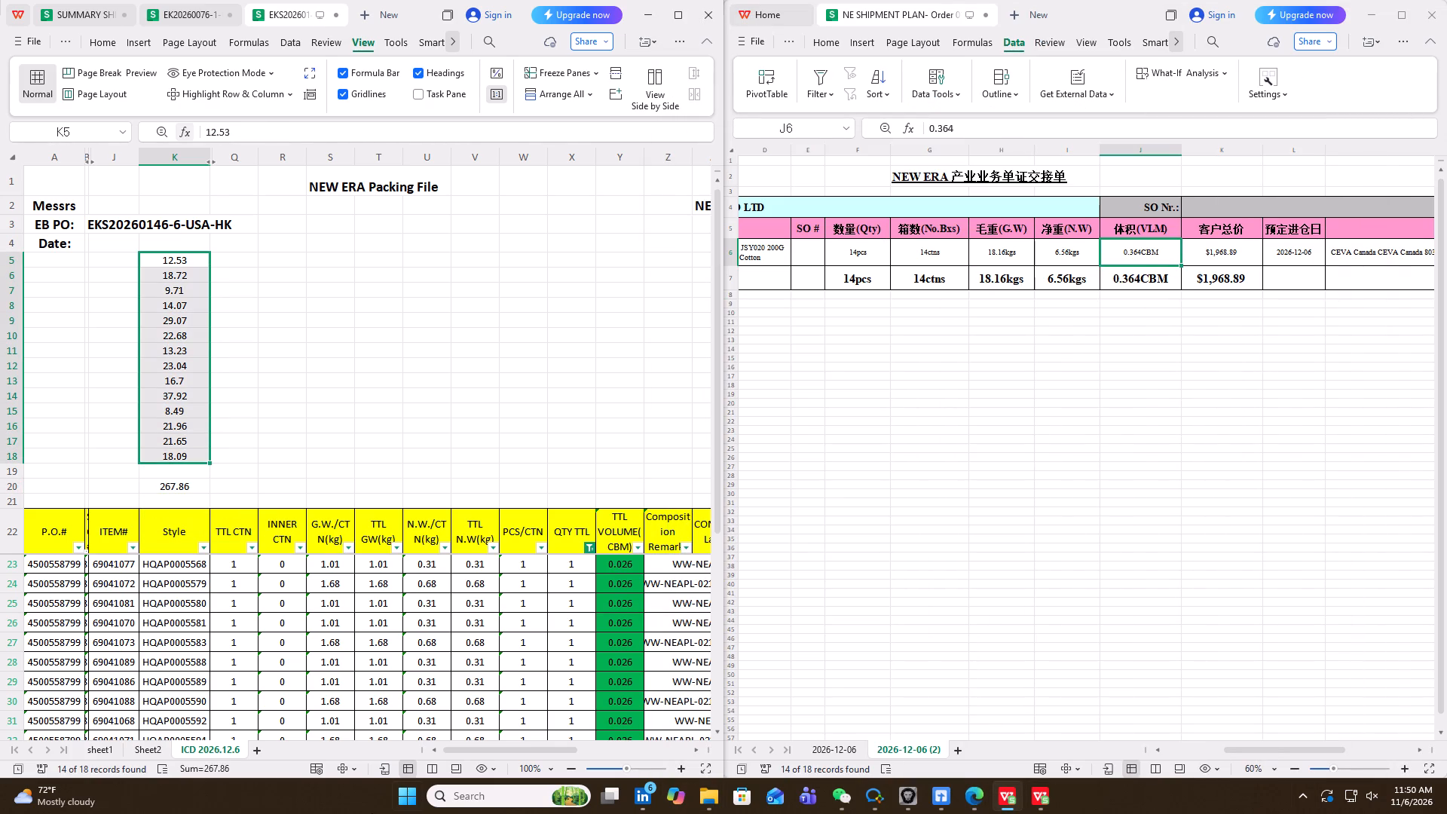
pyautogui.click(213, 768)
pyautogui.click(1232, 257)
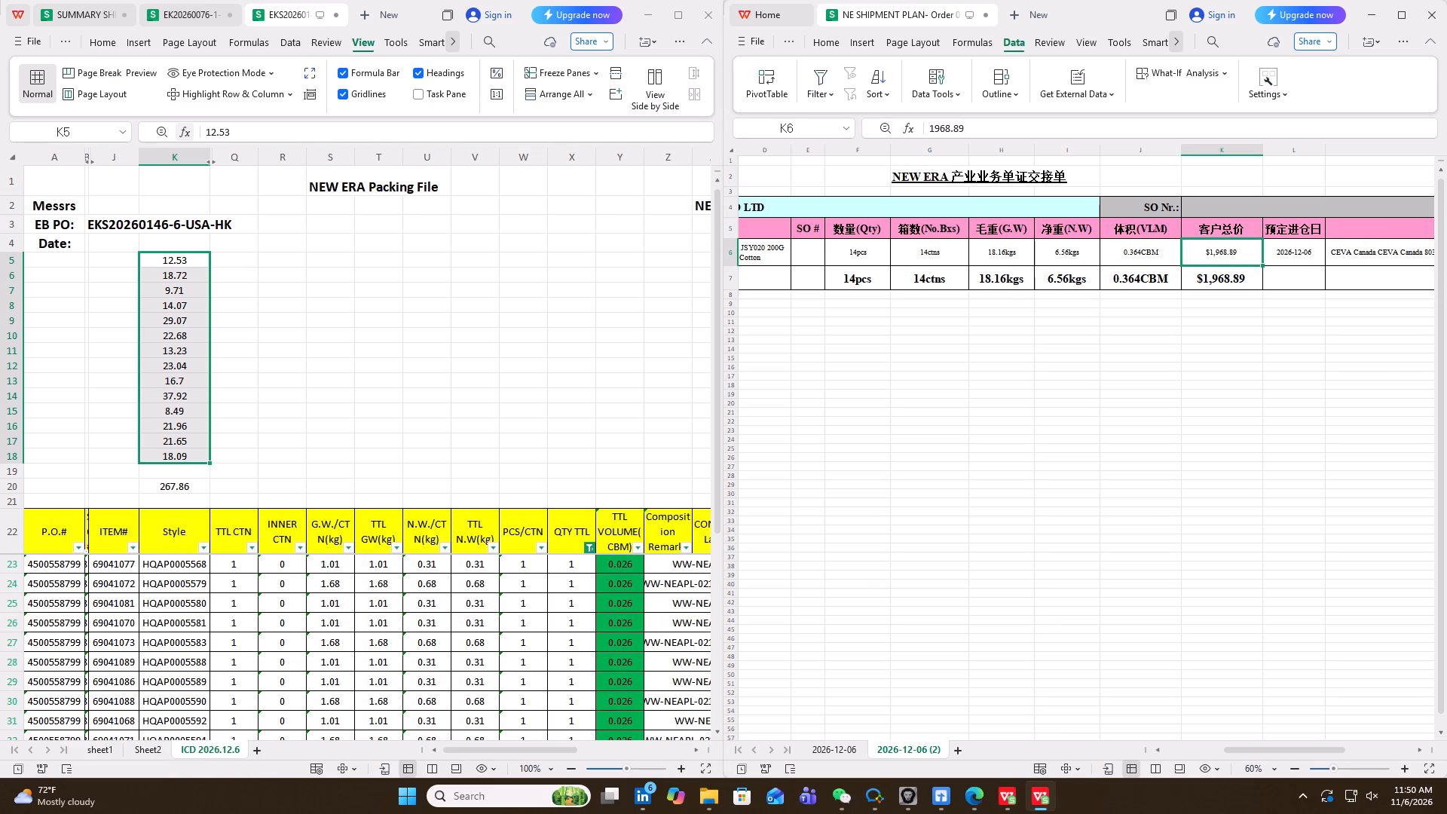
pyautogui.hotkey('ctrl', 'v')
pyautogui.click(1297, 246)
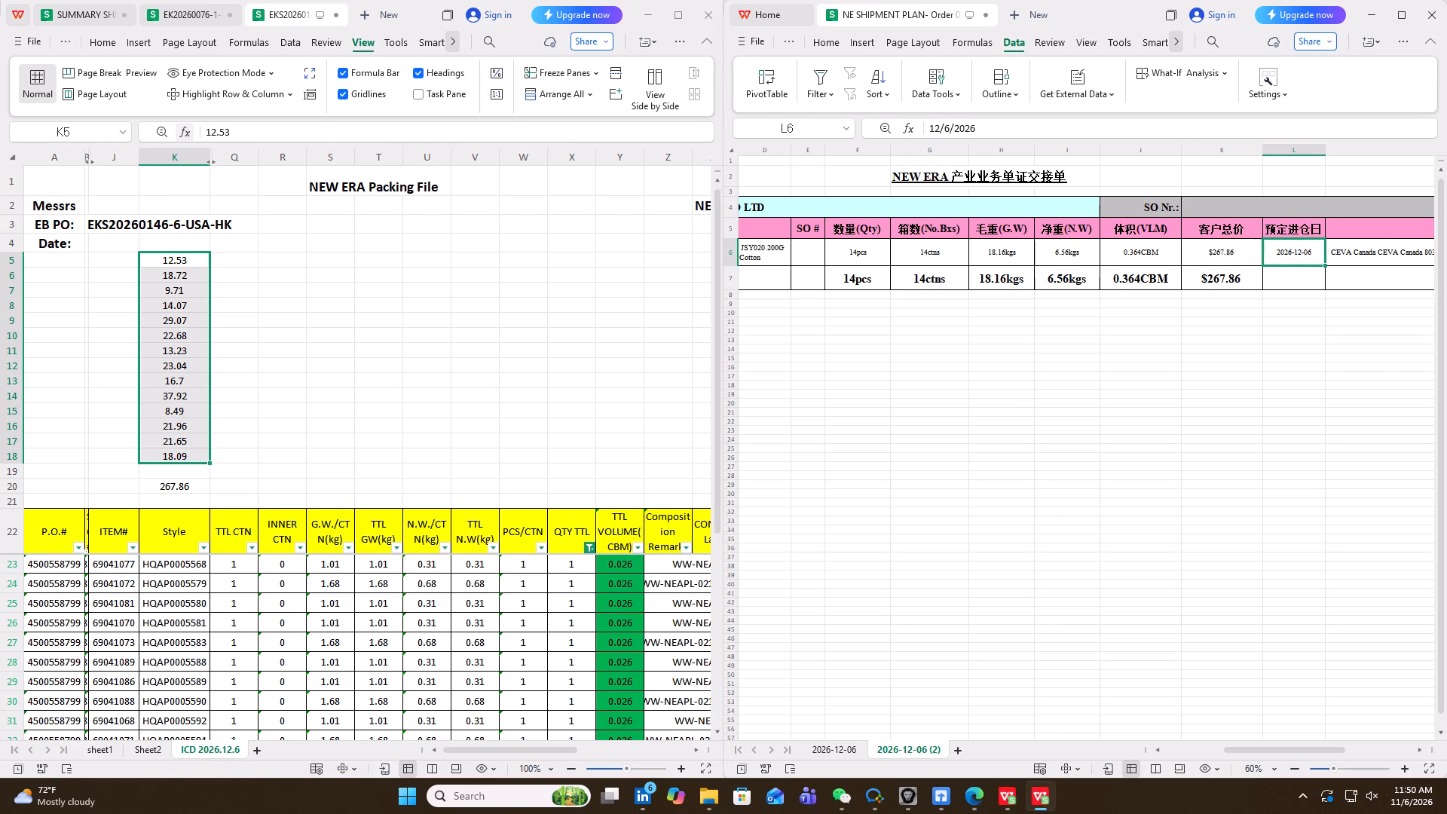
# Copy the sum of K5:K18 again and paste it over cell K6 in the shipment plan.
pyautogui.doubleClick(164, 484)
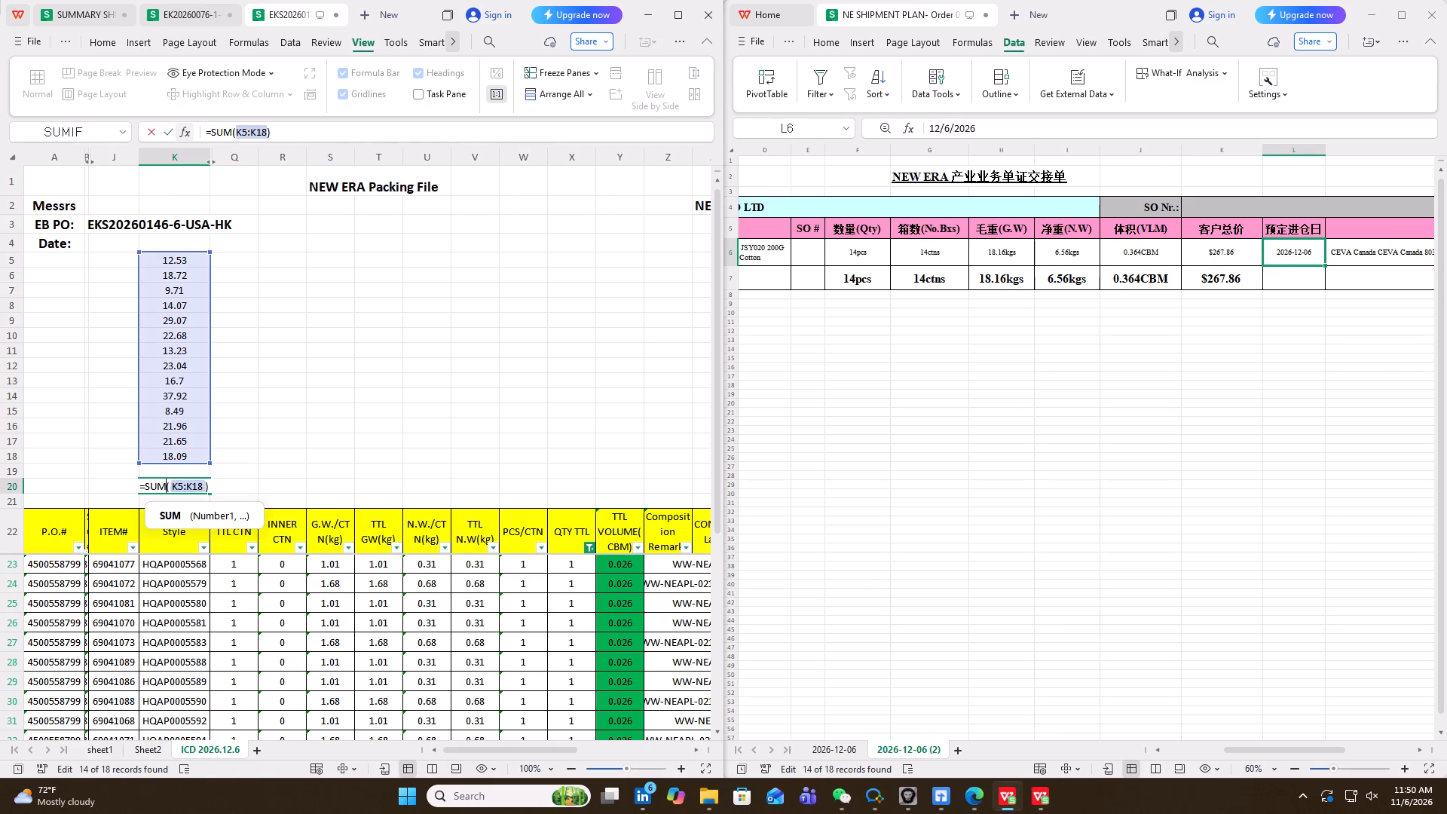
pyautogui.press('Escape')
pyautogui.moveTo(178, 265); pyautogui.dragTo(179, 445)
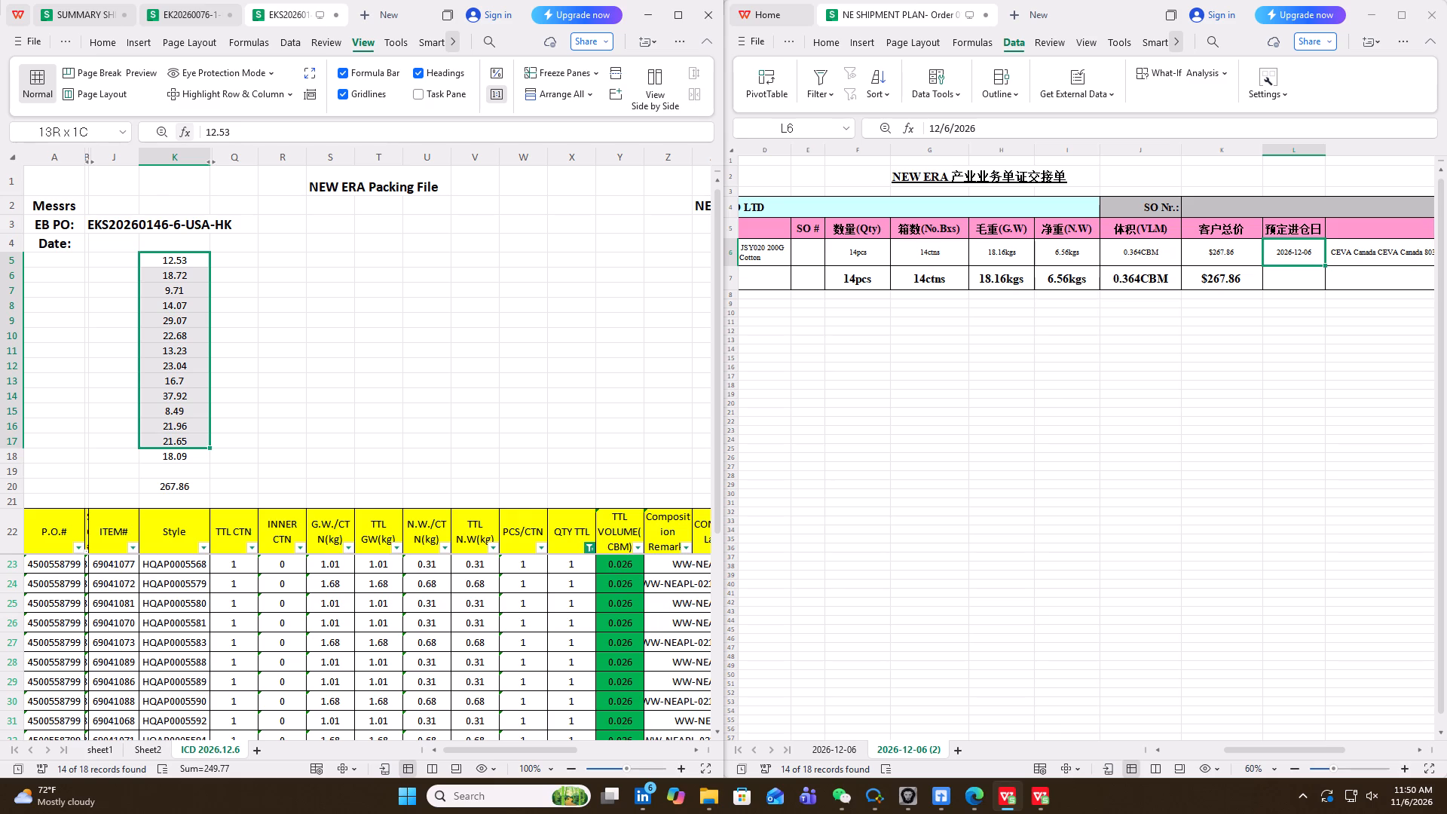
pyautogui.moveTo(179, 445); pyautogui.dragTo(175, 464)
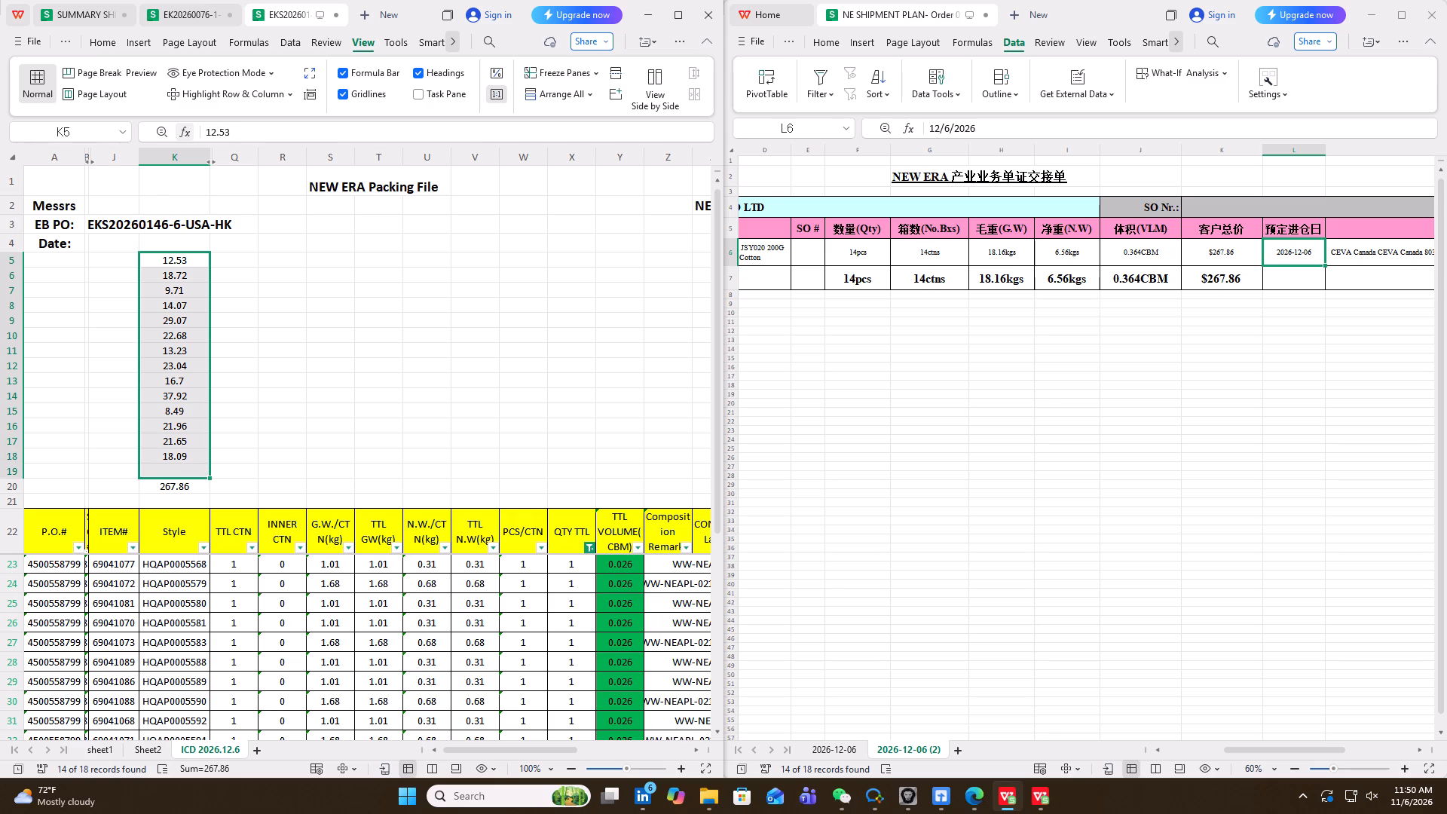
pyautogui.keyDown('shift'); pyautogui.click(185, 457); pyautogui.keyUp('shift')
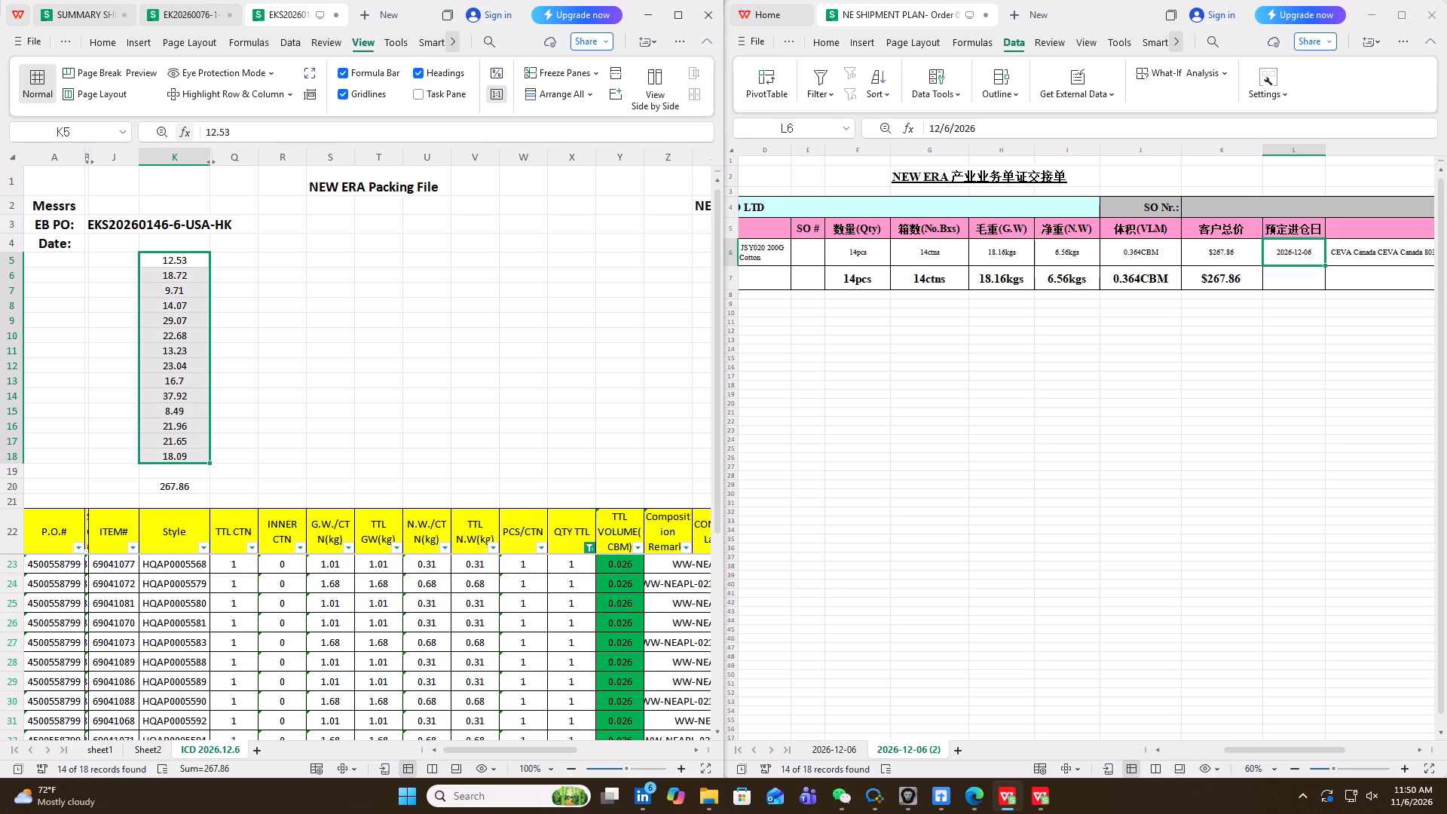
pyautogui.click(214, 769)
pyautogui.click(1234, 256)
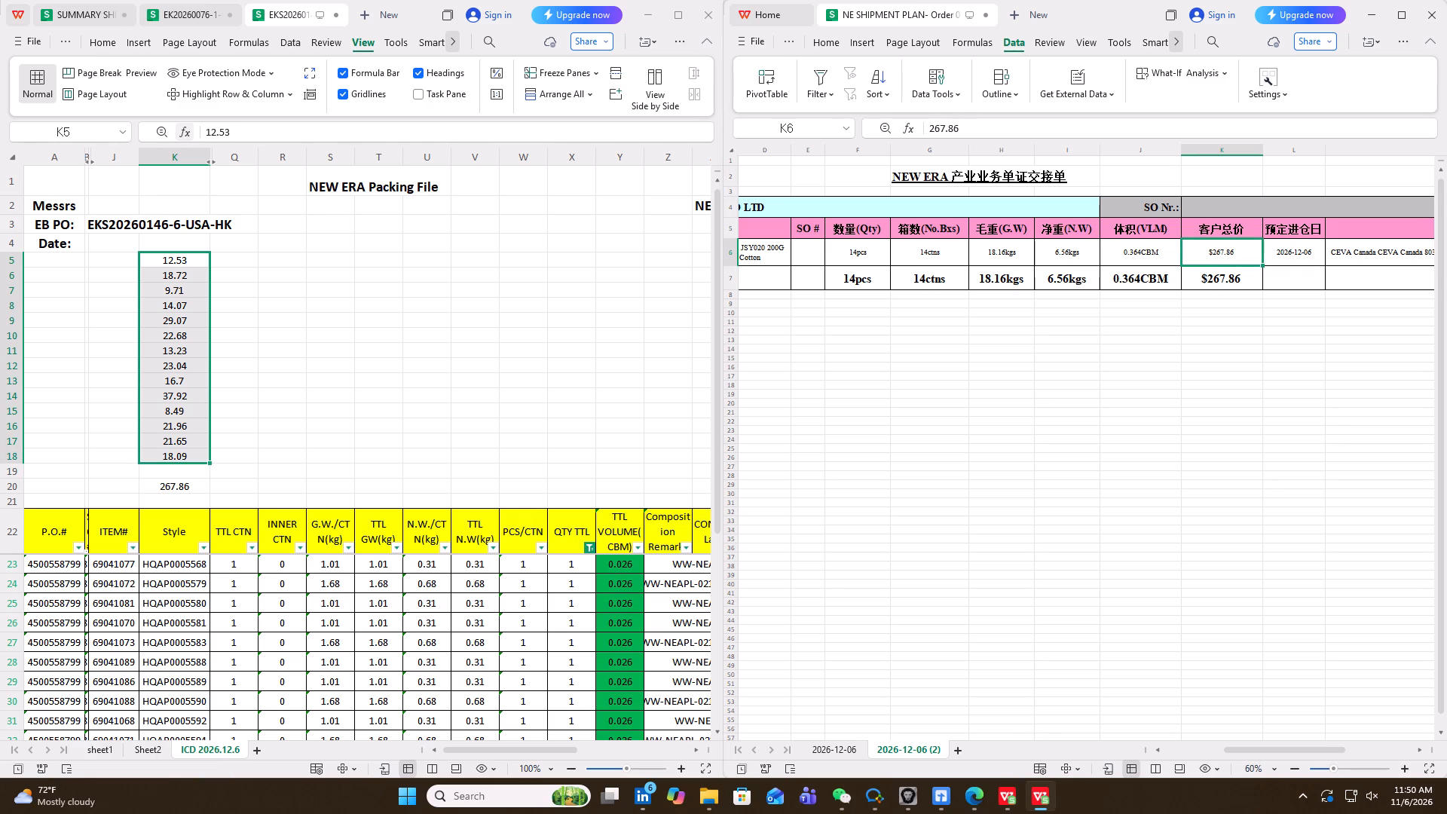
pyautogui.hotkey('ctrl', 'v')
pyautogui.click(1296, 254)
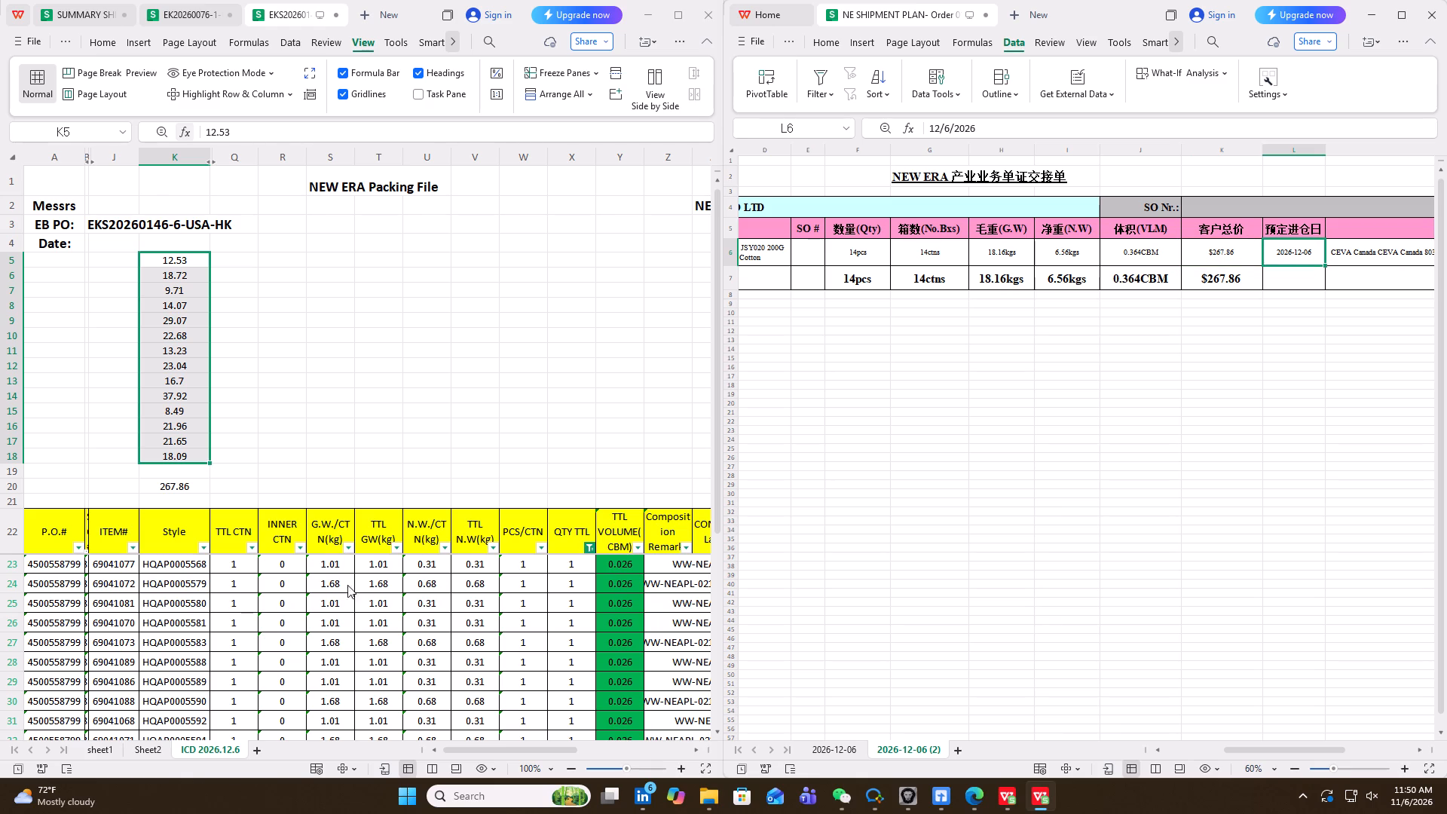
# Maximize the shipment plan window and move the 2026-12-06 (2) sheet into a new workbook.
pyautogui.scroll(4, 411, 620)
pyautogui.click(1406, 12)
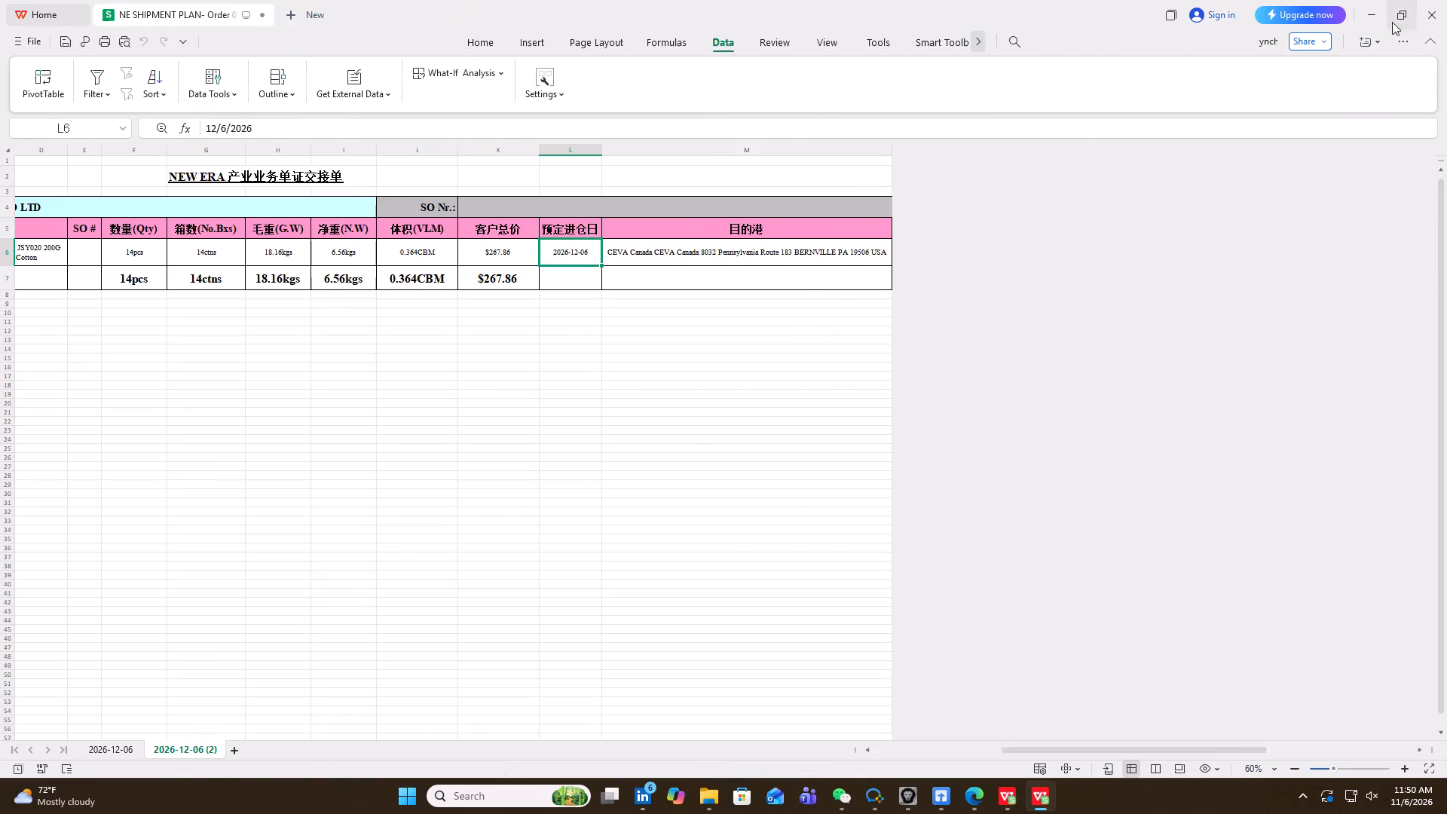
pyautogui.scroll(4, 194, 325)
pyautogui.rightClick(173, 748)
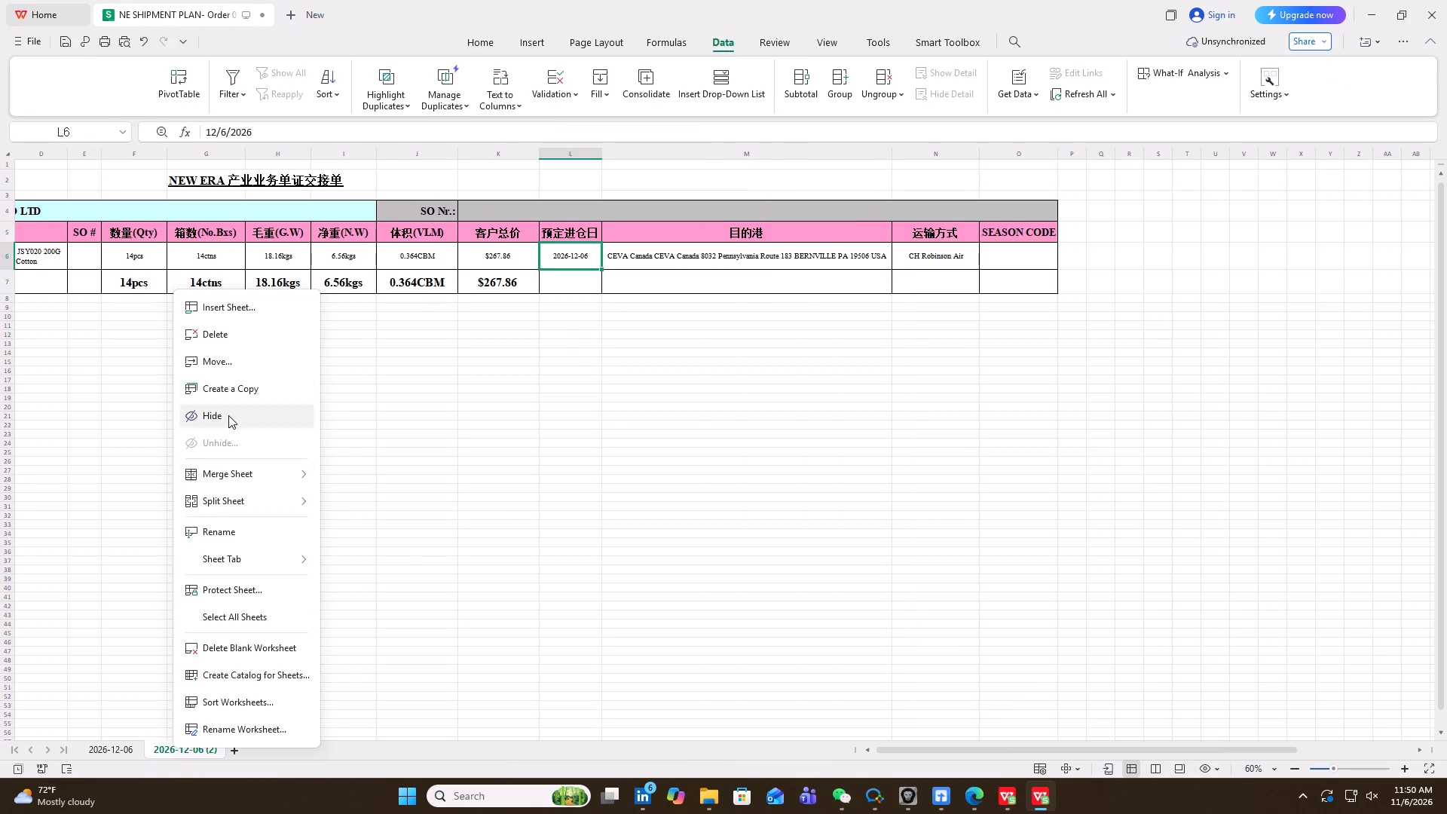
pyautogui.click(228, 368)
pyautogui.scroll(9, 712, 314)
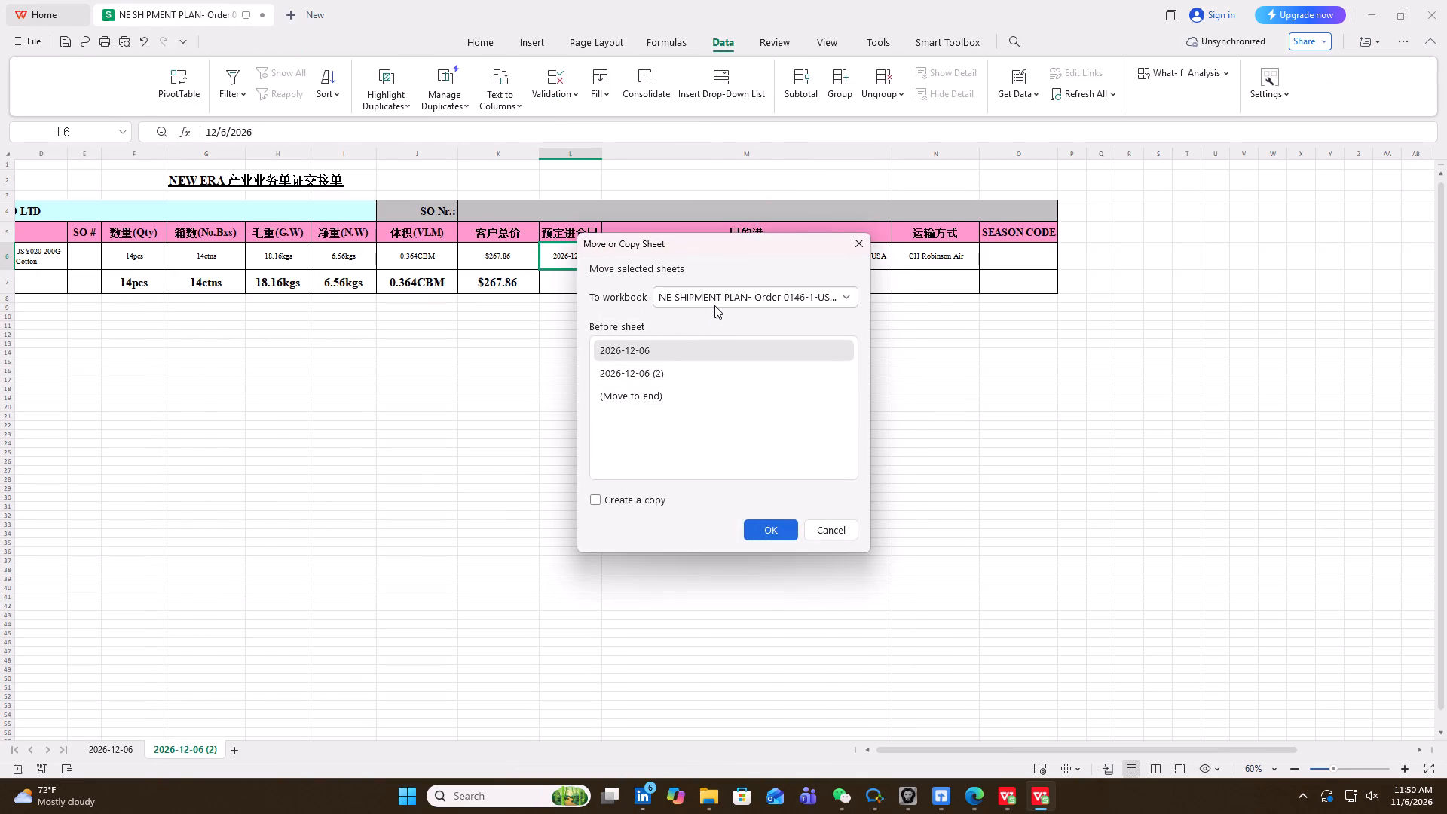
pyautogui.scroll(10, 714, 305)
pyautogui.click(779, 525)
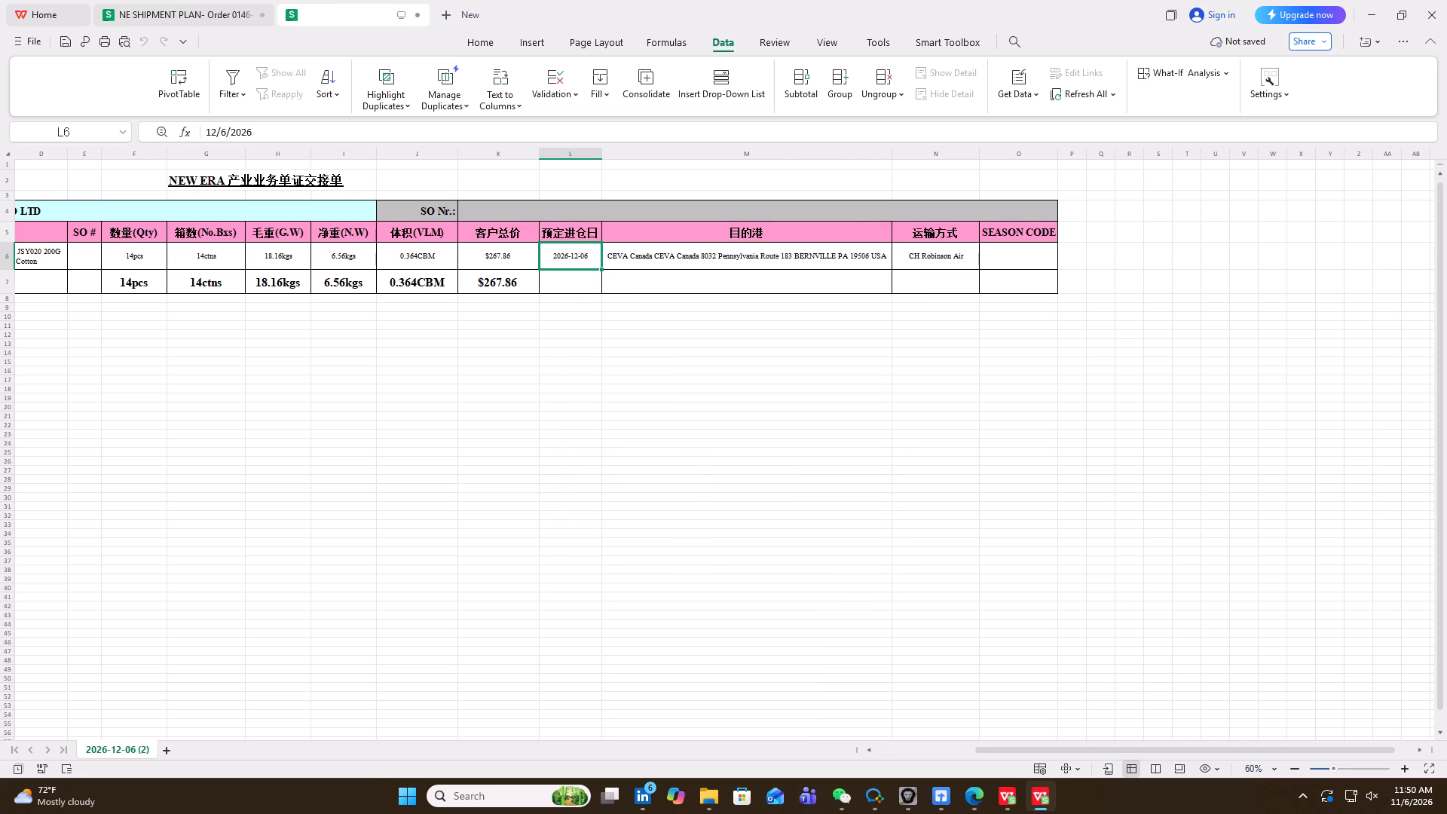
pyautogui.scroll(5, 405, 569)
pyautogui.moveTo(1027, 751); pyautogui.dragTo(393, 653)
pyautogui.scroll(3, 222, 534)
pyautogui.rightClick(195, 10)
pyautogui.click(390, 29)
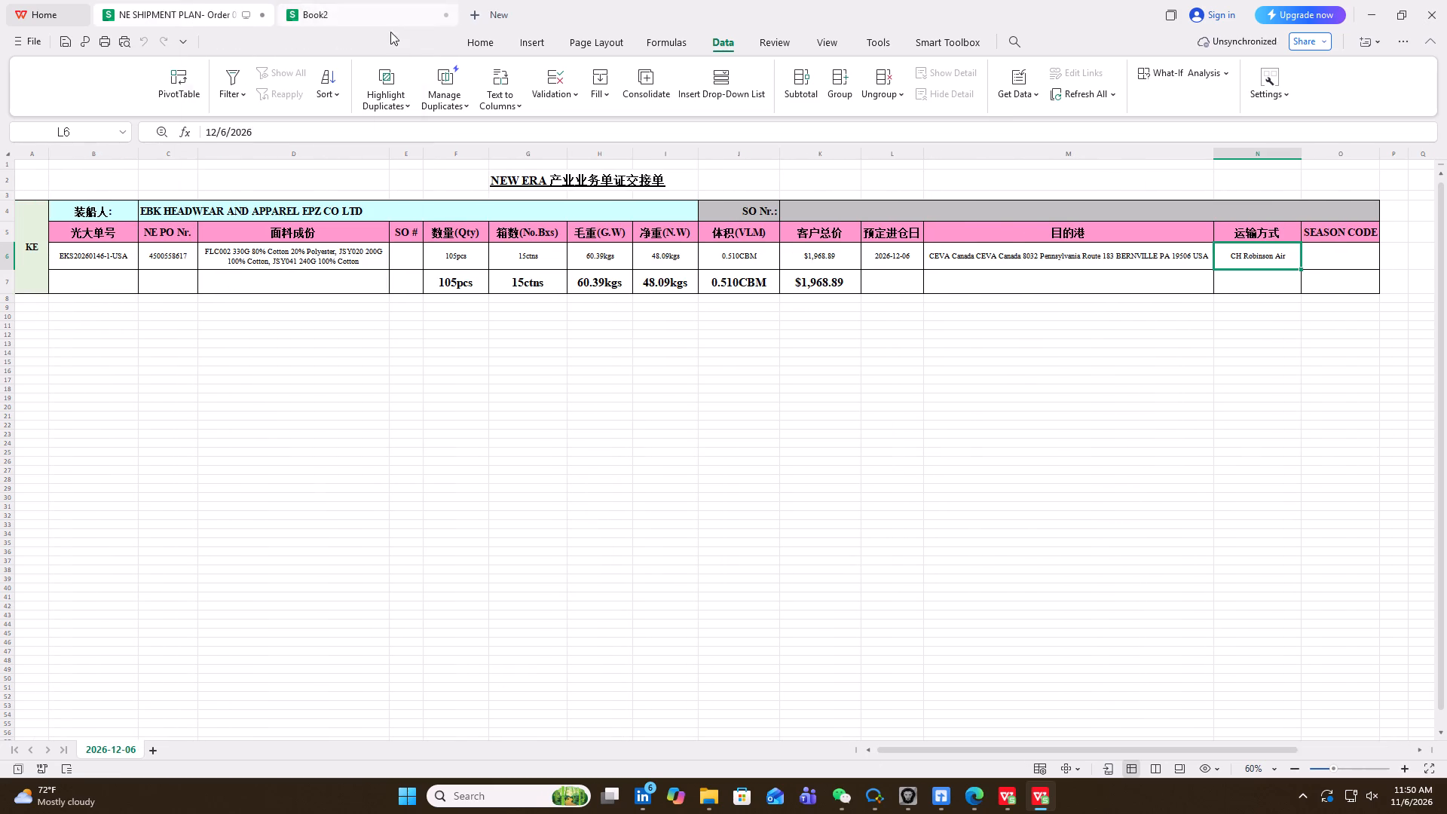
pyautogui.hotkey('ctrl', 'c')
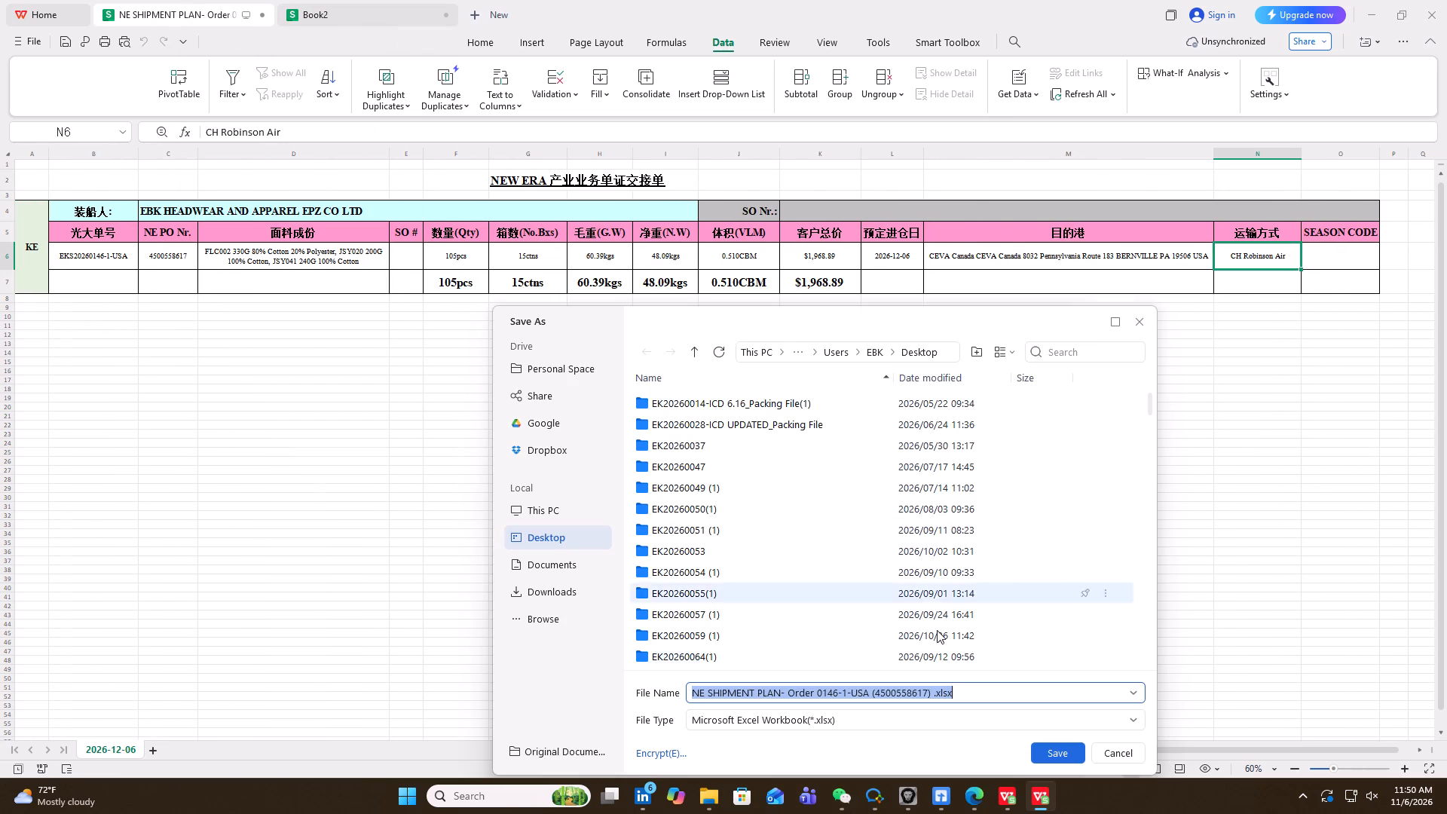
pyautogui.click(1118, 754)
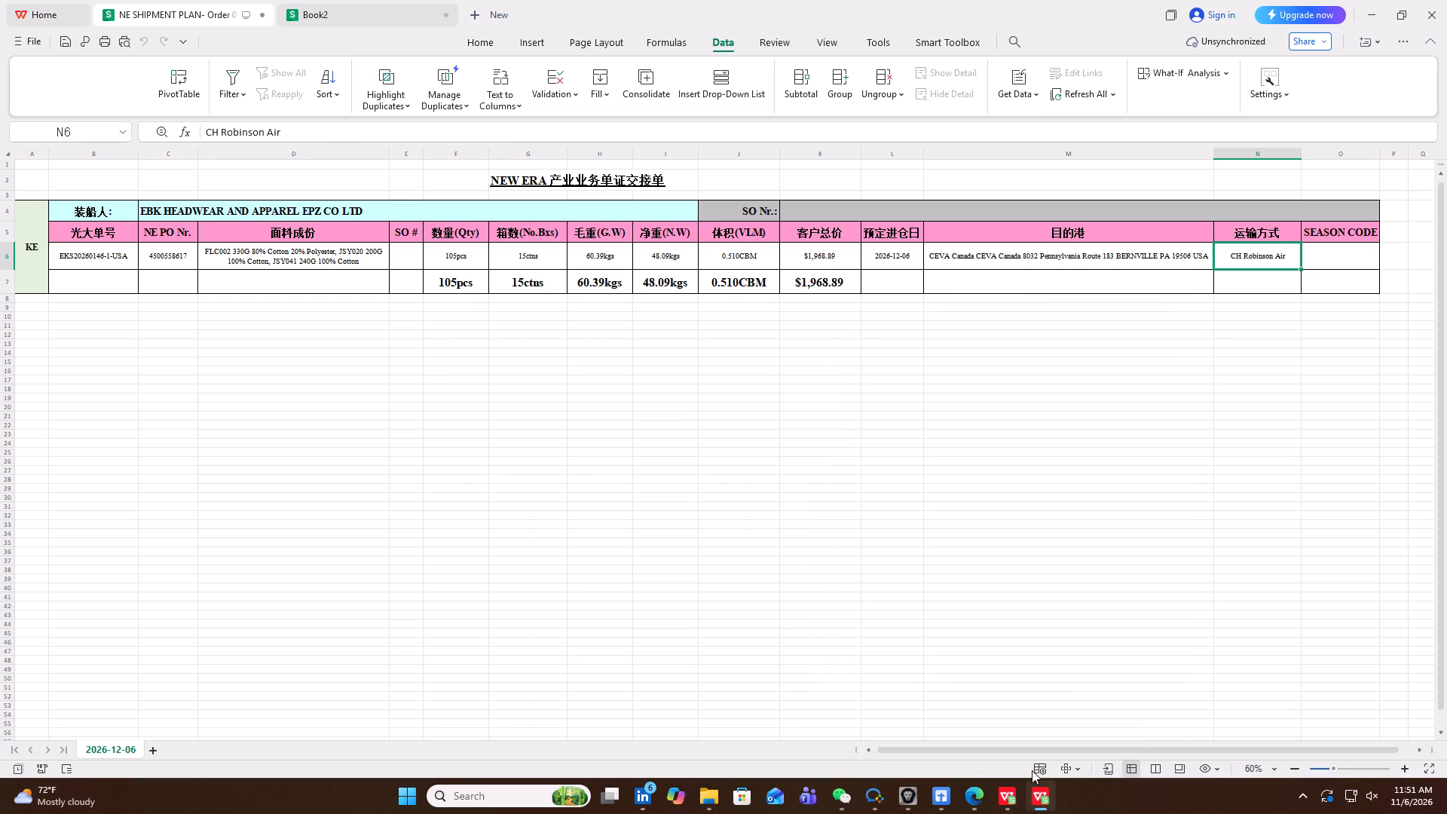
# Start saving Book2 under the copied file name, changing the order part to 0146-6-USA-HK.
pyautogui.moveTo(1002, 750); pyautogui.dragTo(796, 730)
pyautogui.rightClick(350, 13)
pyautogui.click(528, 34)
pyautogui.hotkey('ctrl', 'v')
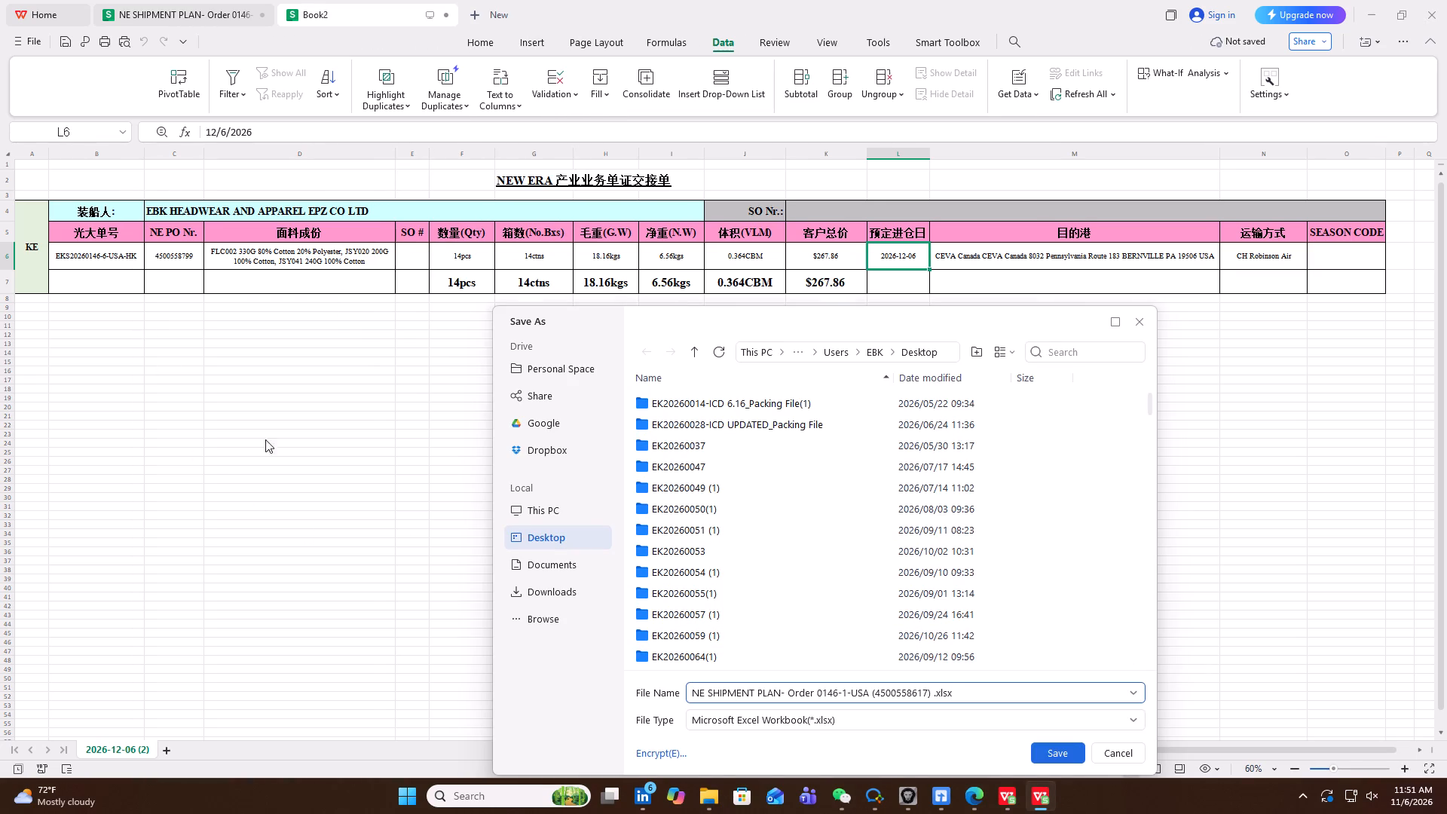
pyautogui.click(849, 692)
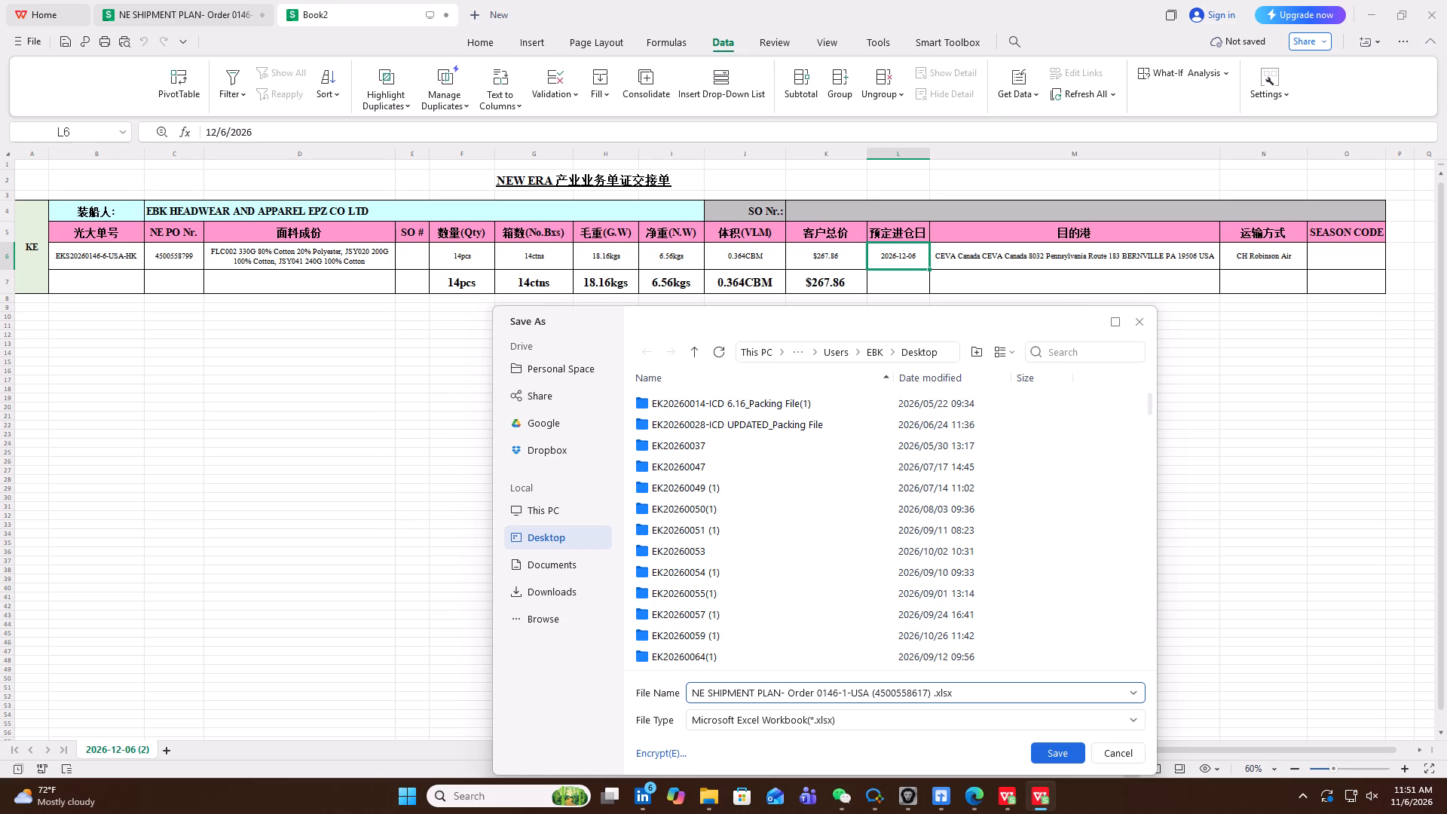
pyautogui.click(844, 693)
pyautogui.press('Right')
pyautogui.press('BackSpace')
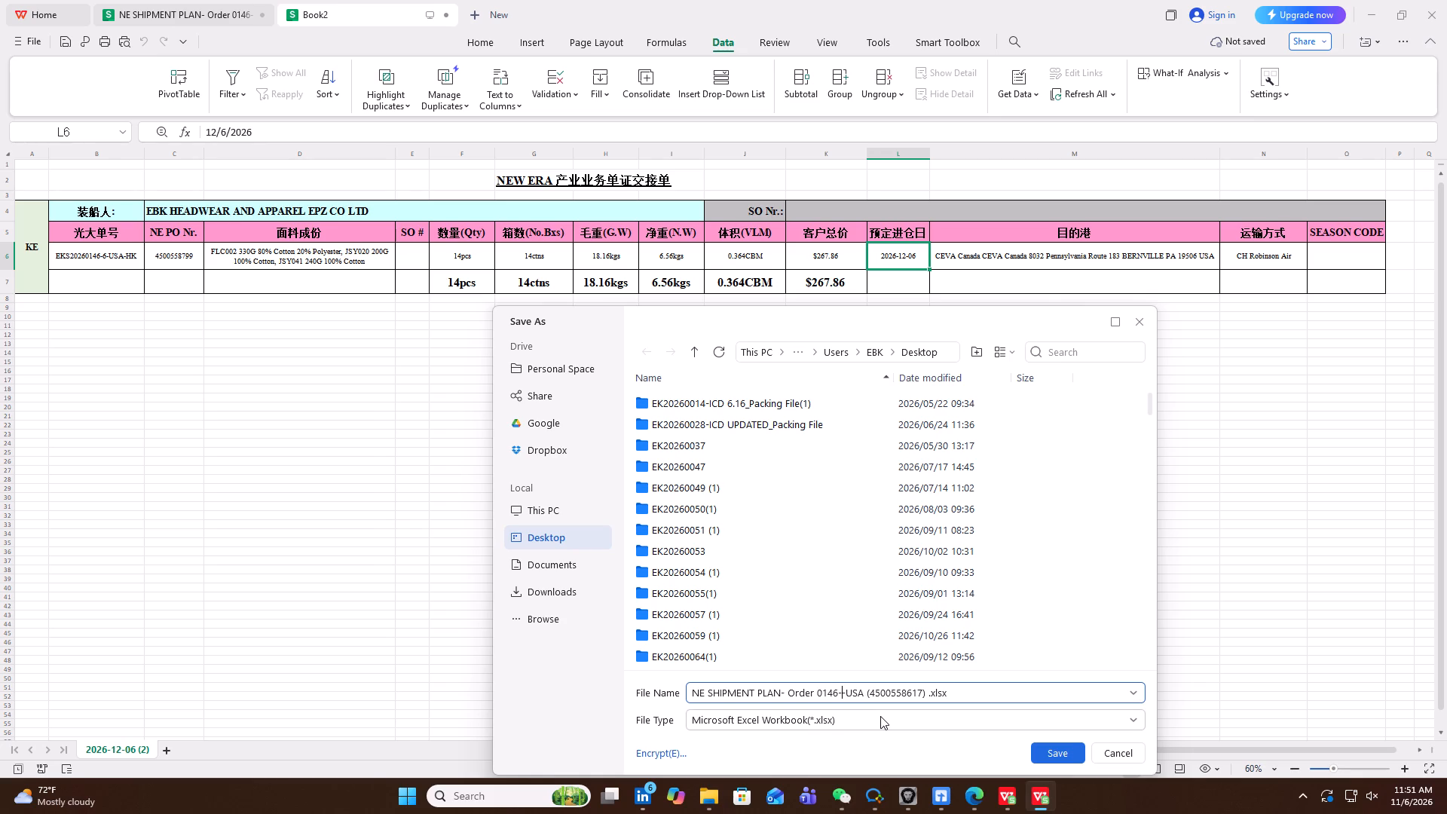
pyautogui.press('6')
pyautogui.press('Right')
pyautogui.press('Right')
pyautogui.press('Right')
pyautogui.press('Right')
pyautogui.press('-')
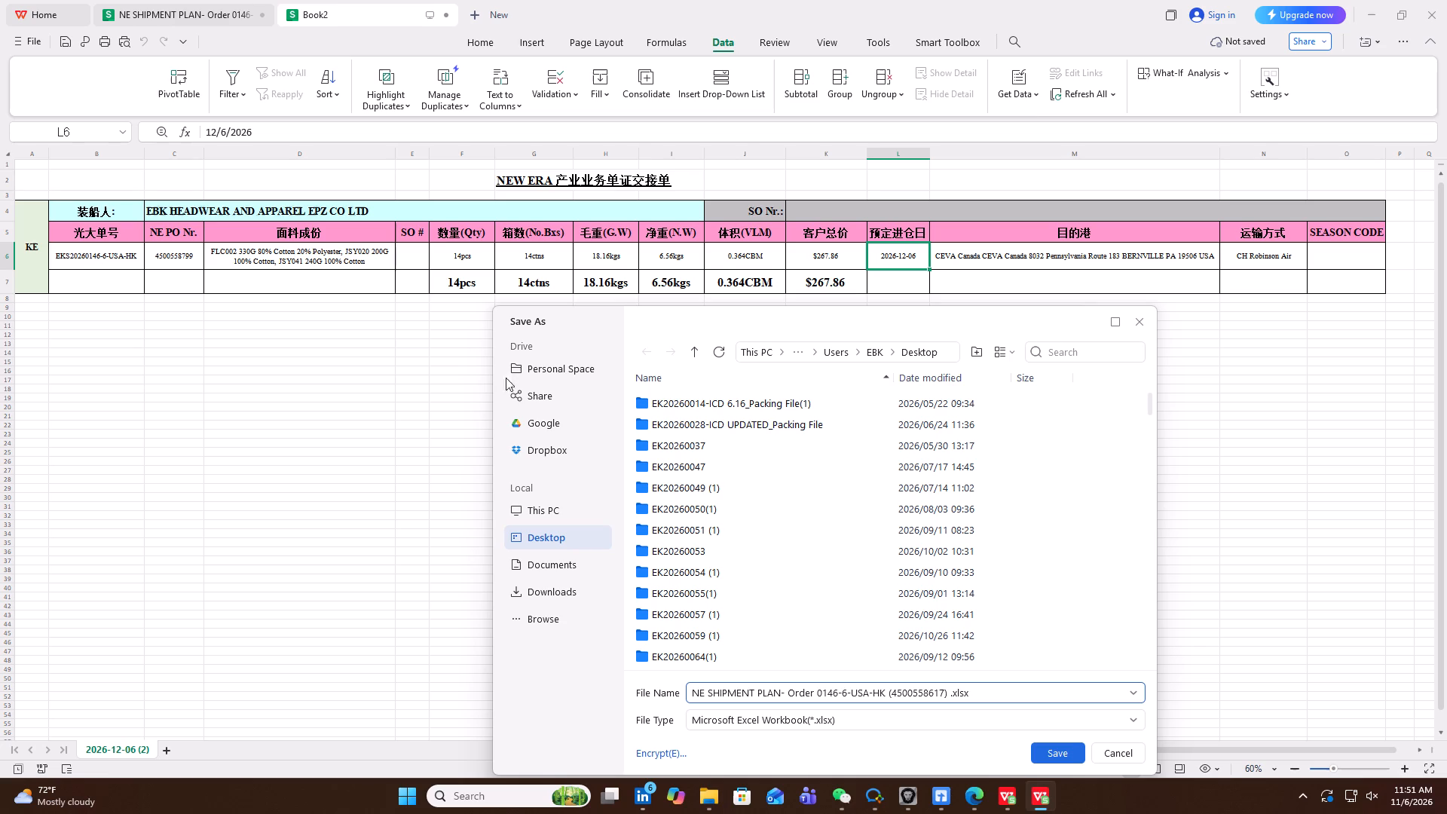
# Switch to WeMail, look over the EBK订单10.27 planning sheet, and return to the Book2 save.
pyautogui.click(950, 800)
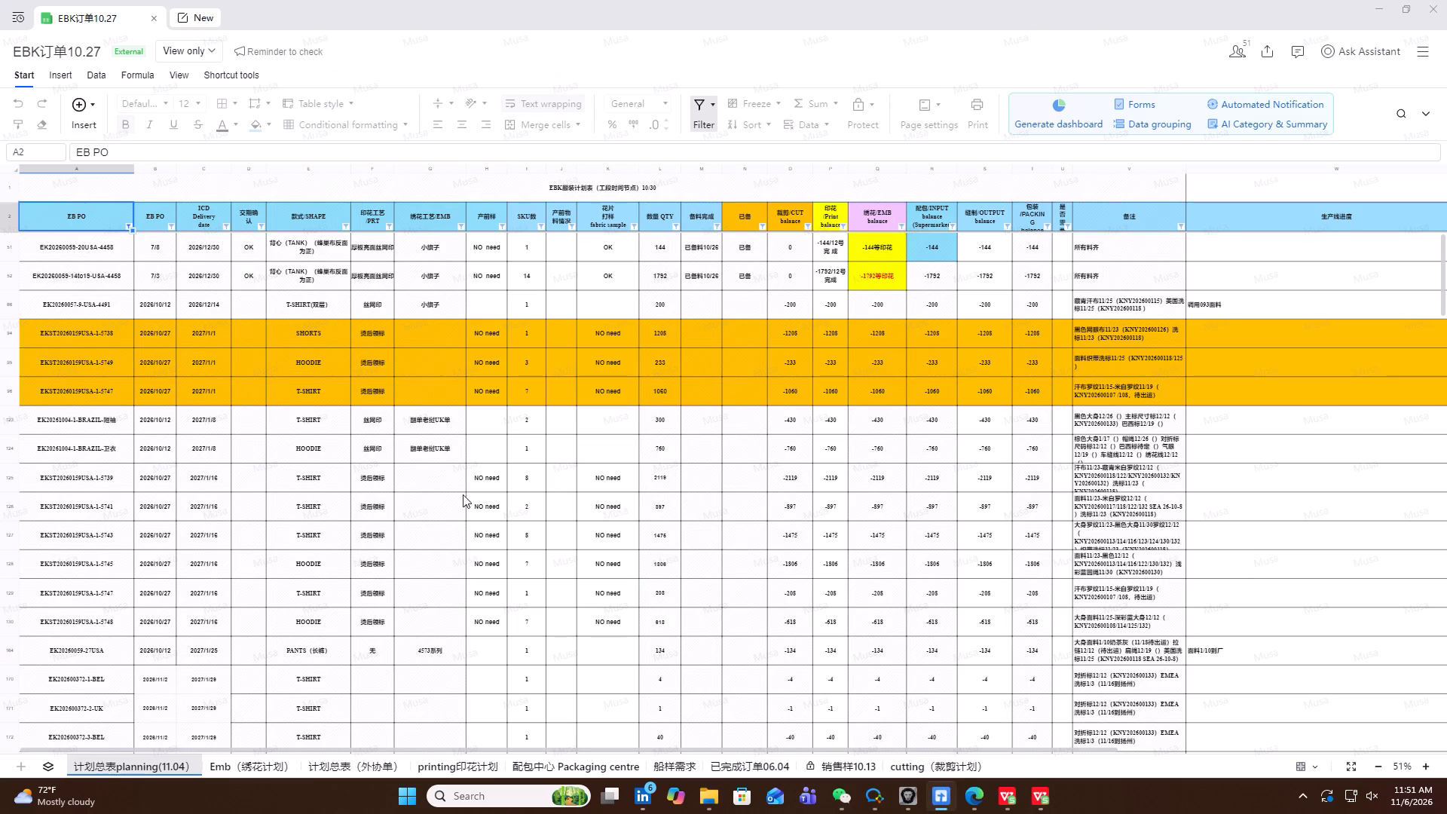
pyautogui.scroll(10, 348, 486)
pyautogui.click(1383, 5)
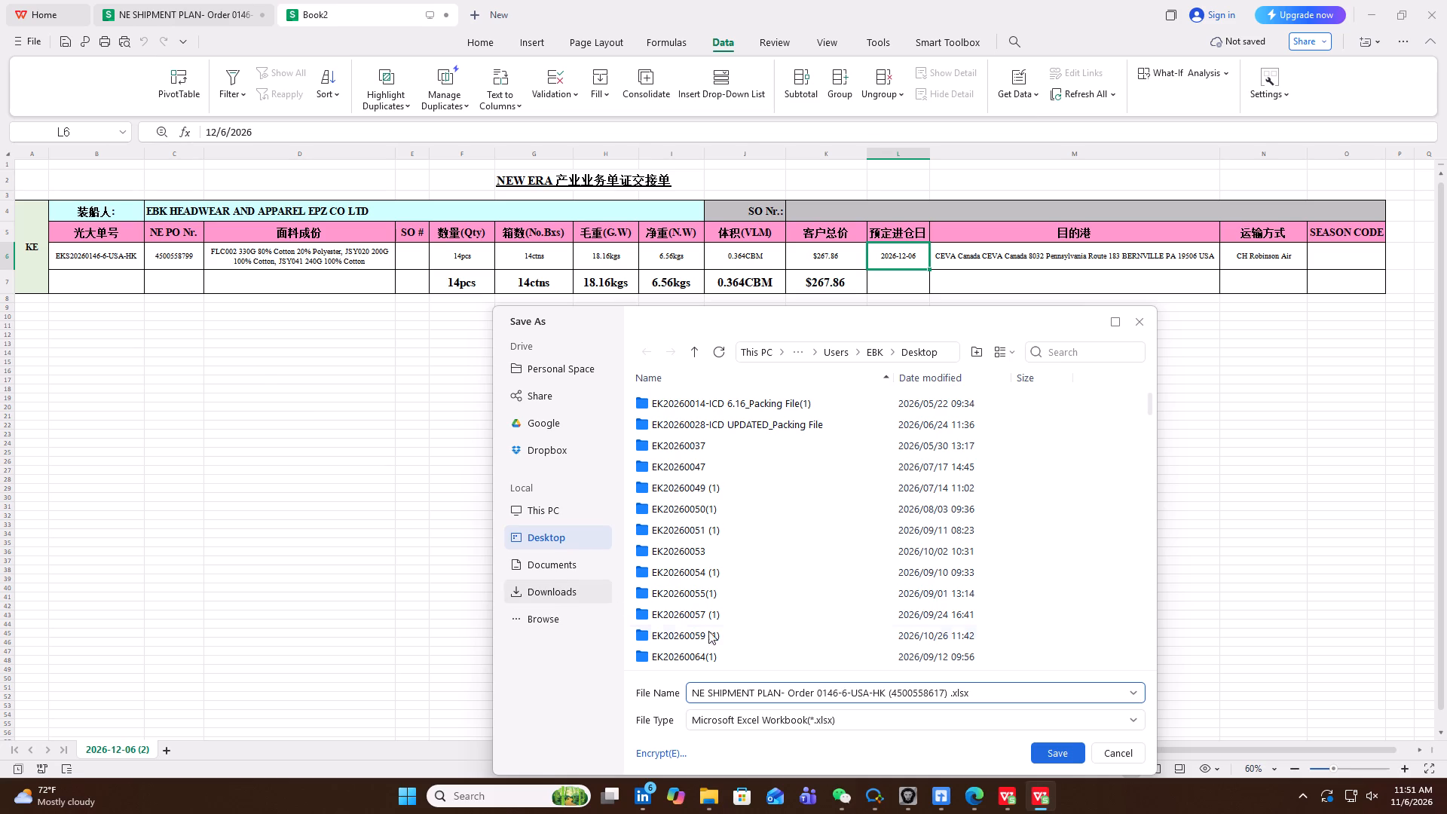
pyautogui.click(943, 694)
pyautogui.press('BackSpace')
pyautogui.press('BackSpace')
pyautogui.press('BackSpace')
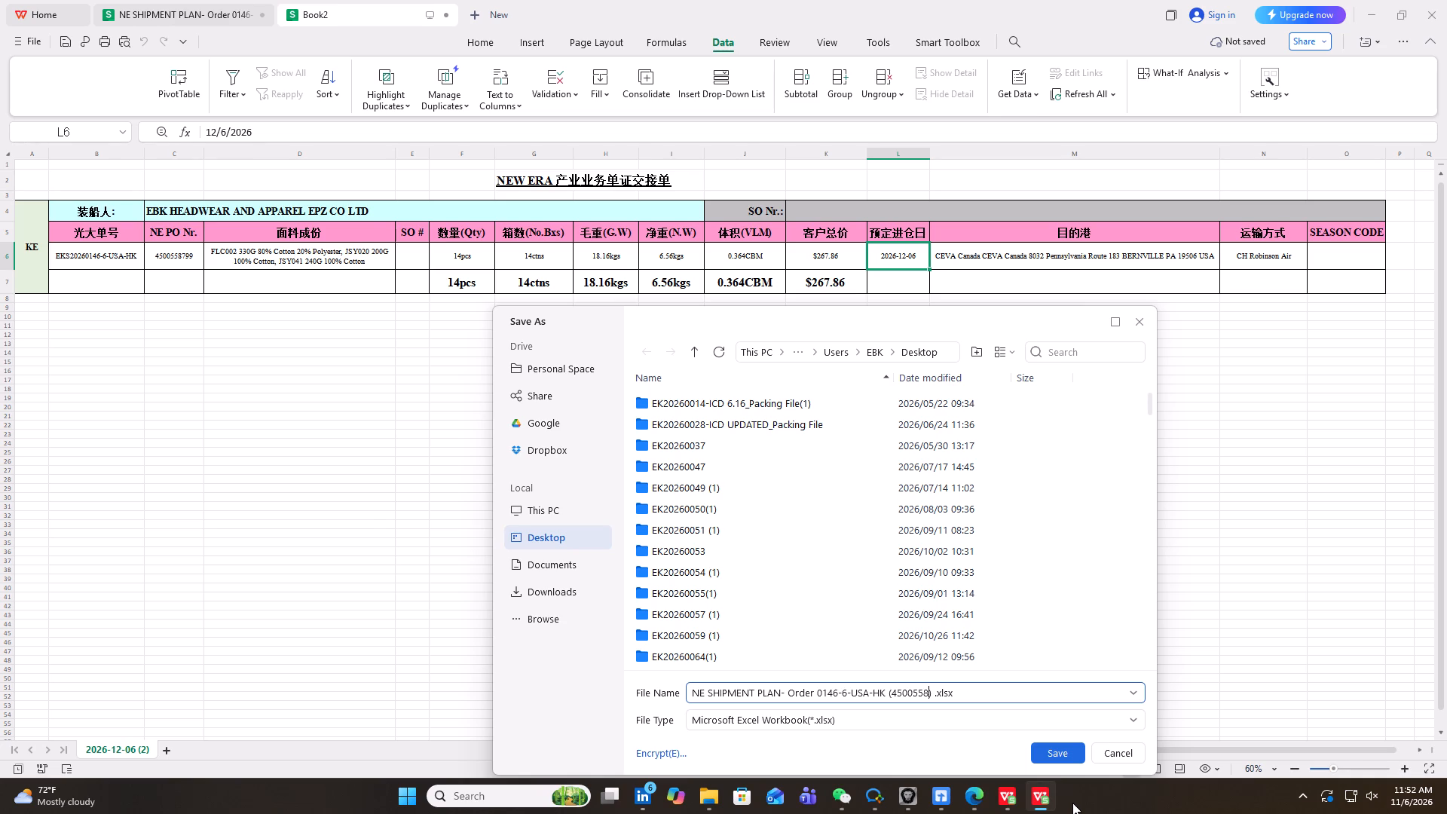
pyautogui.write('799')
pyautogui.click(565, 534)
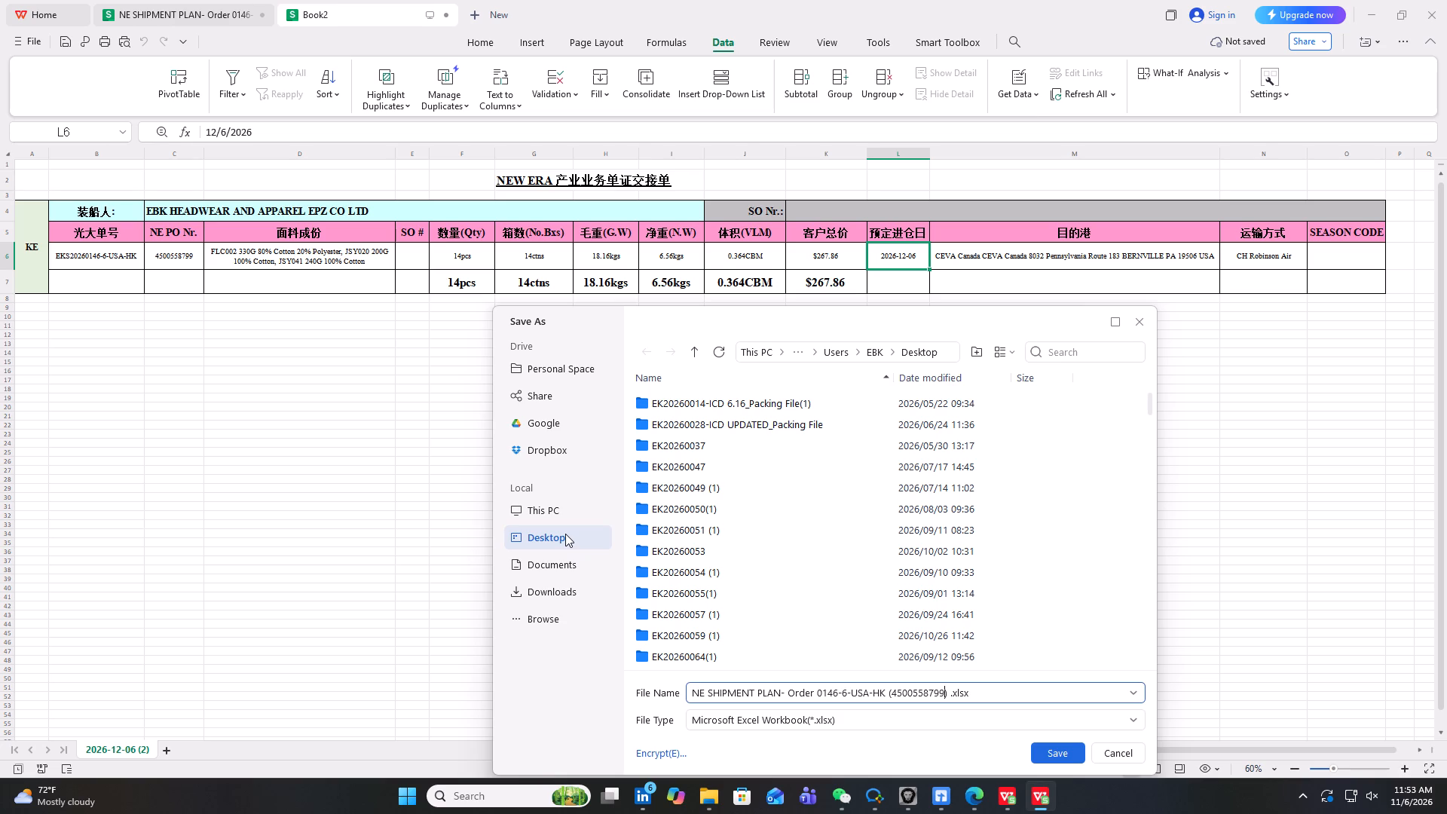
pyautogui.click(565, 534)
pyautogui.click(1054, 755)
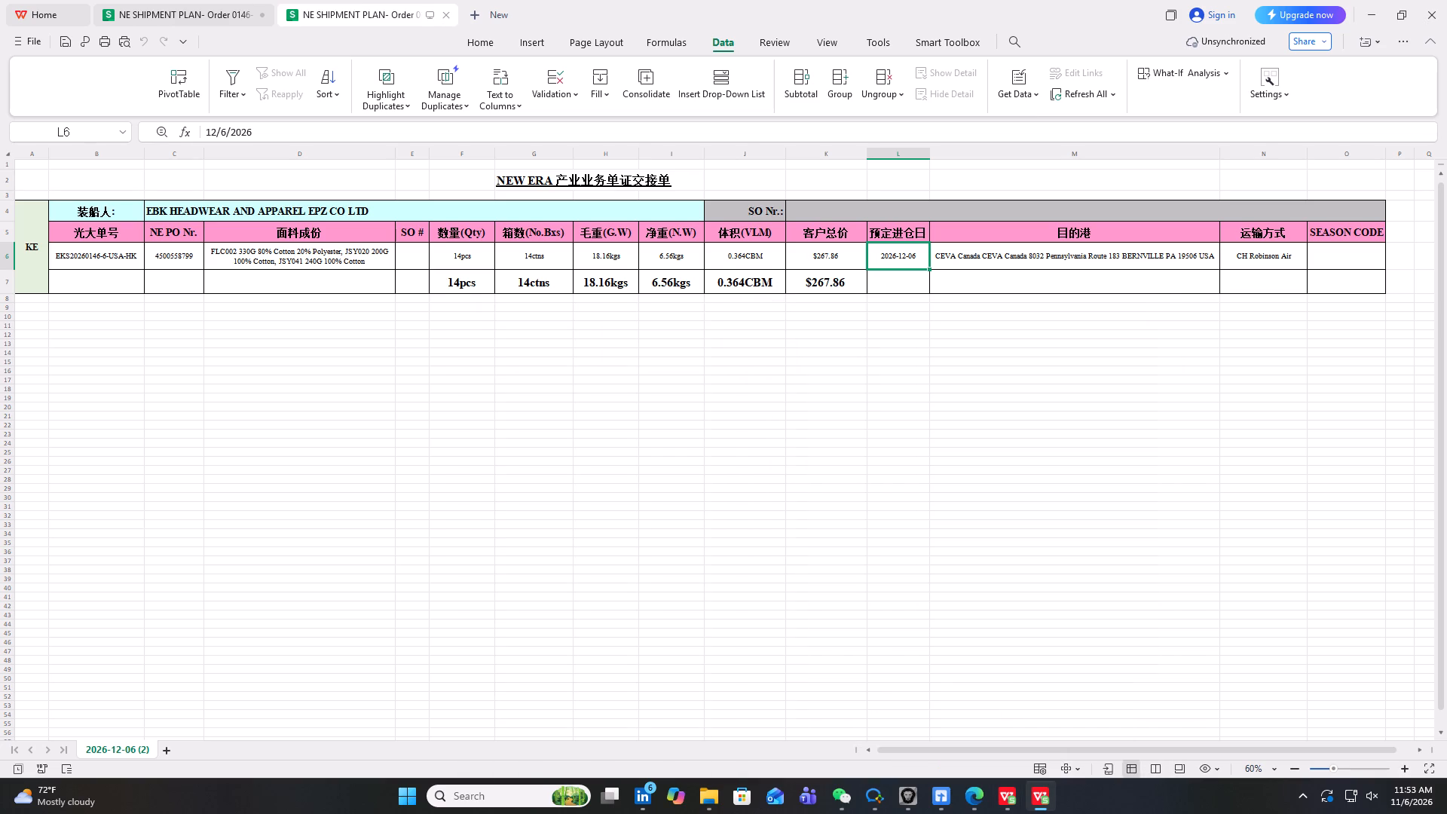
pyautogui.doubleClick(64, 41)
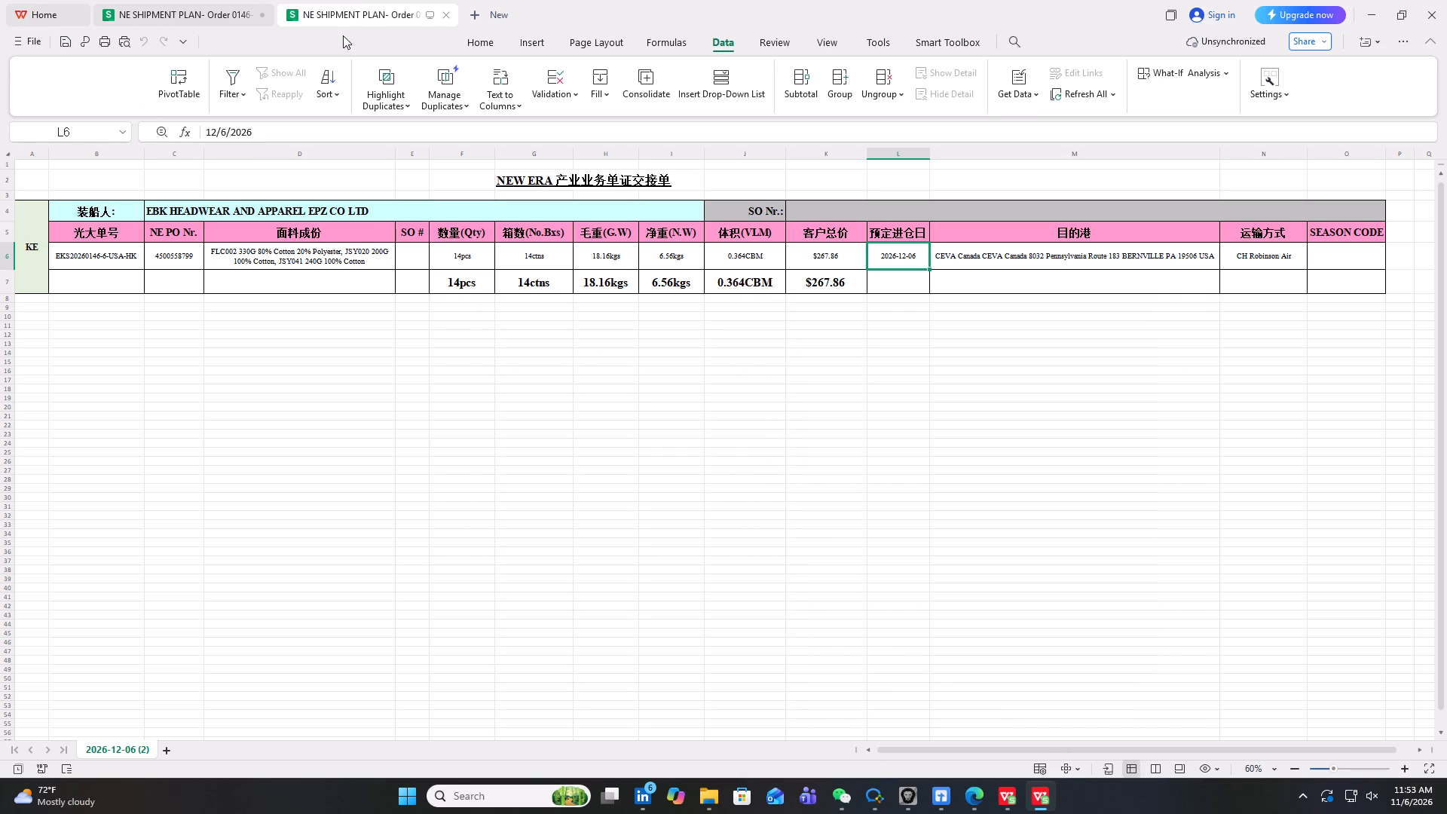
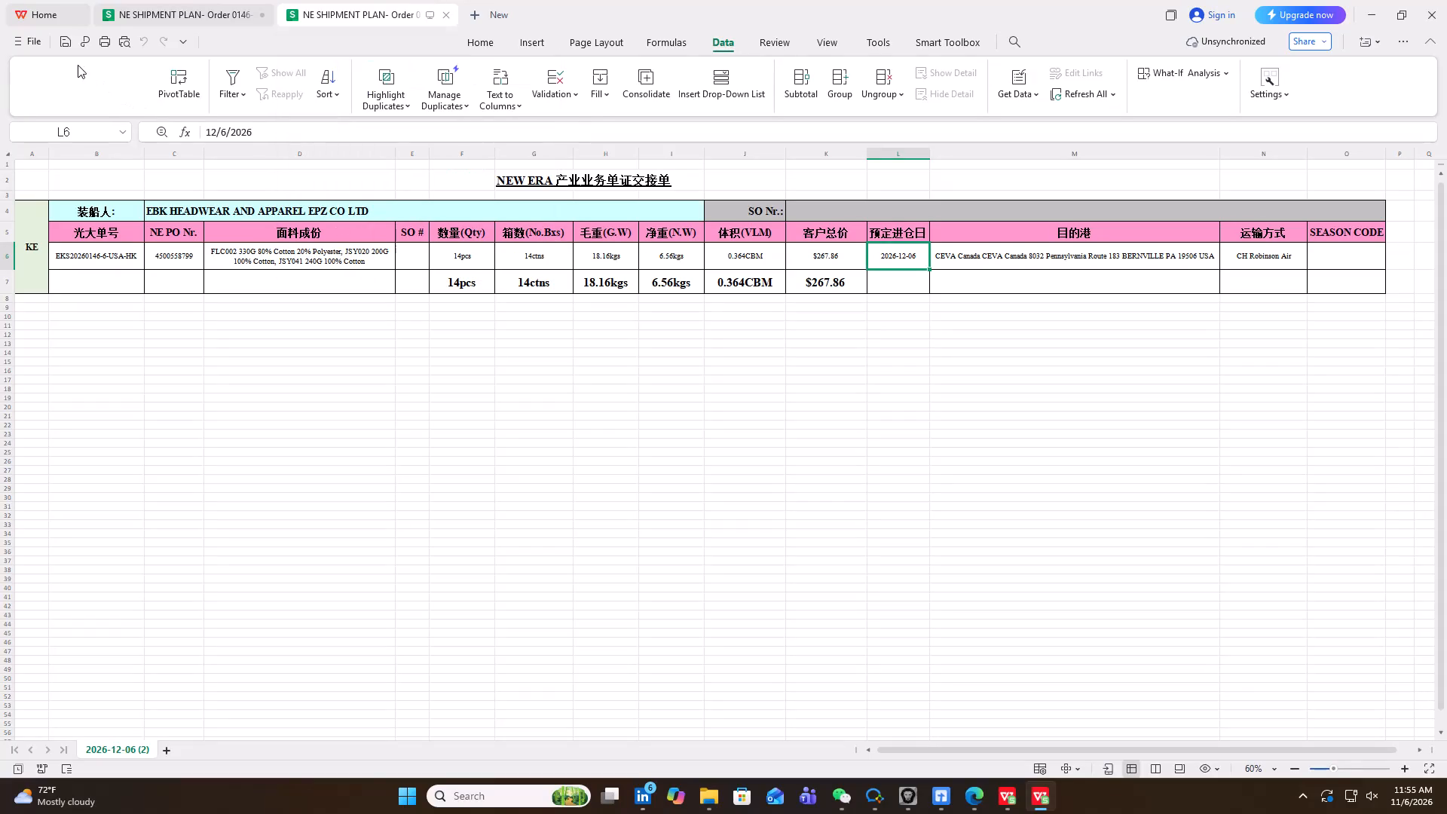
# Save the new 0146-6-USA-HK shipment plan workbook.
pyautogui.tripleClick(64, 44)
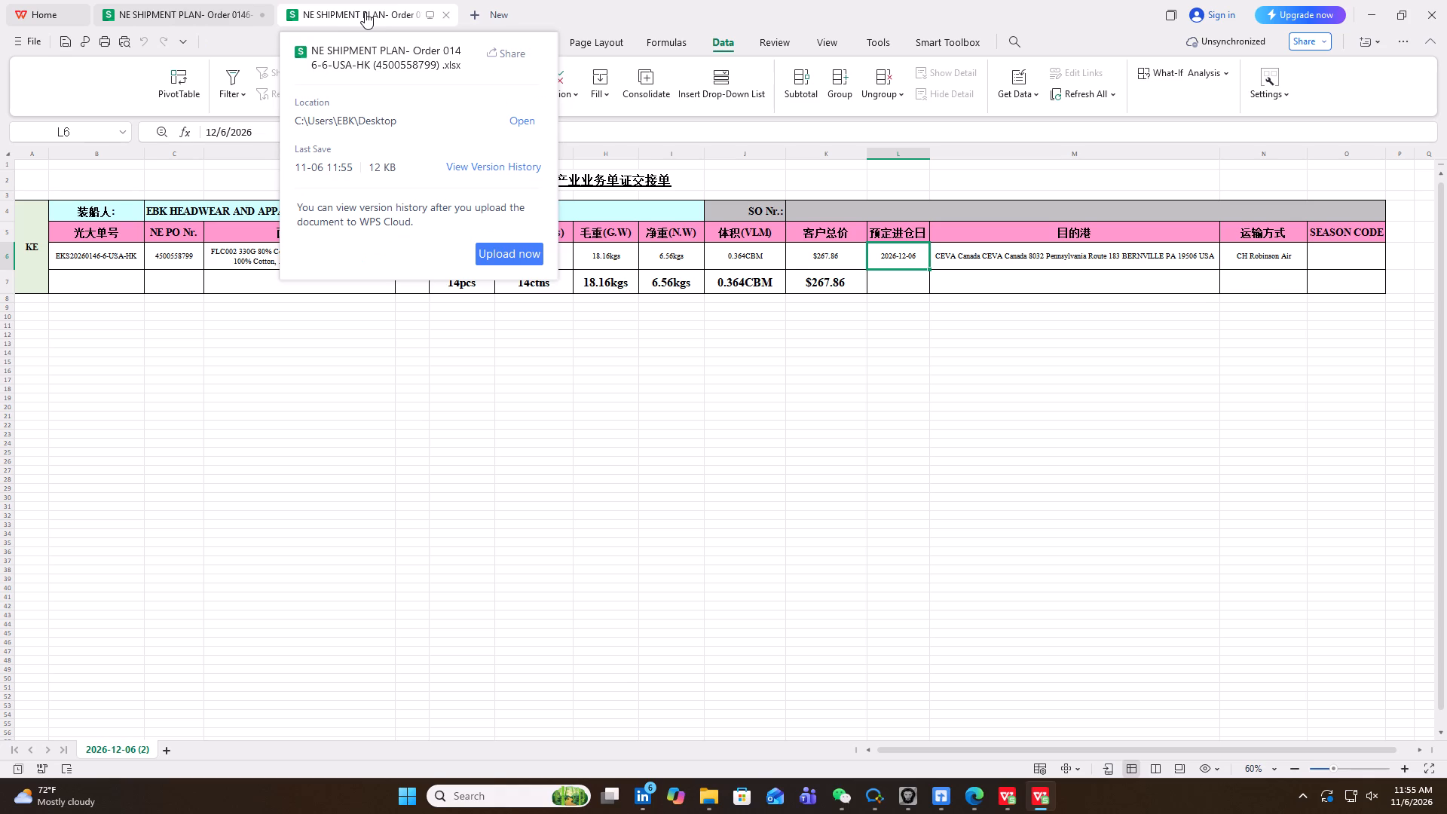
pyautogui.scroll(5, 44, 256)
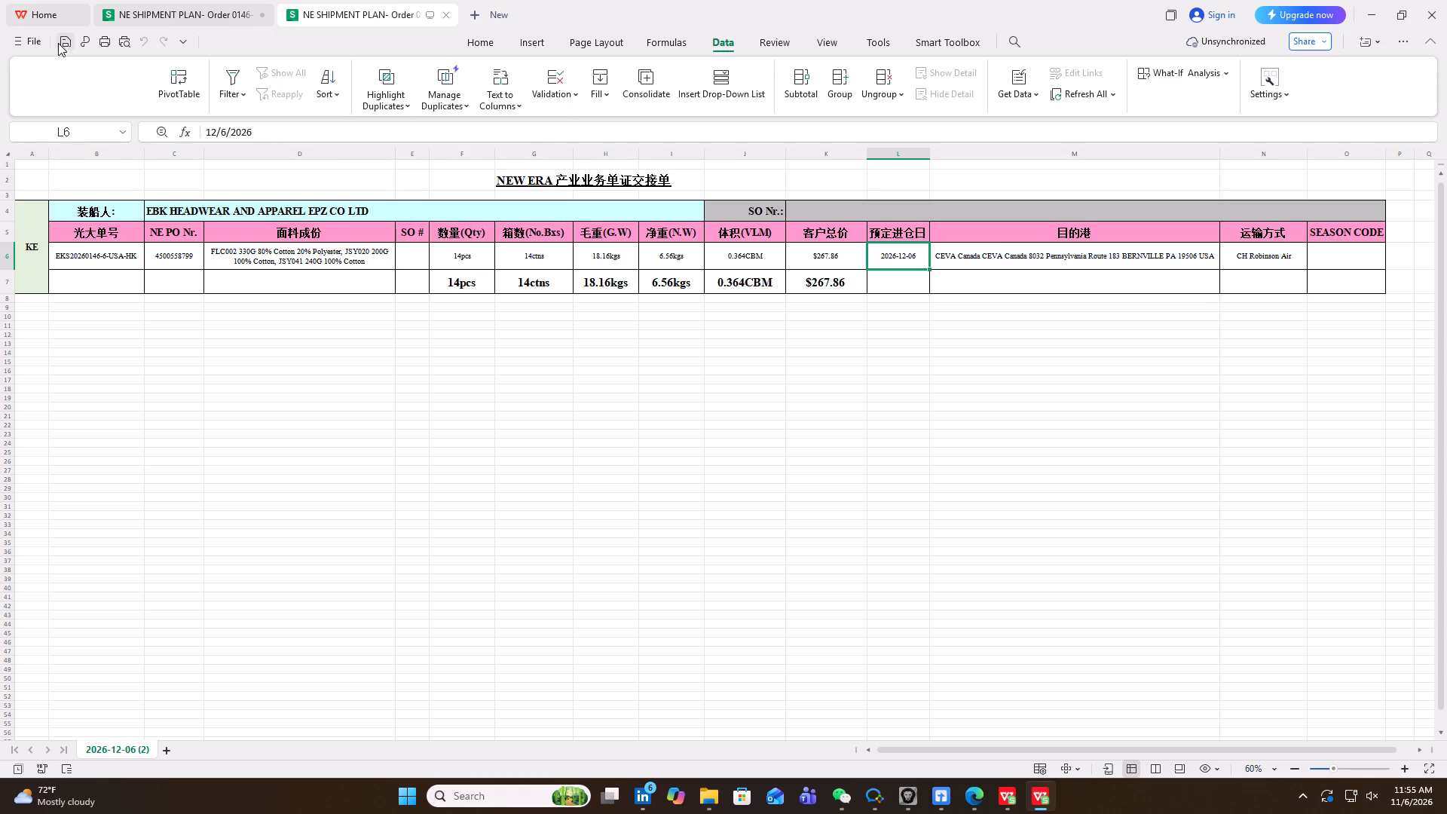
pyautogui.doubleClick(63, 40)
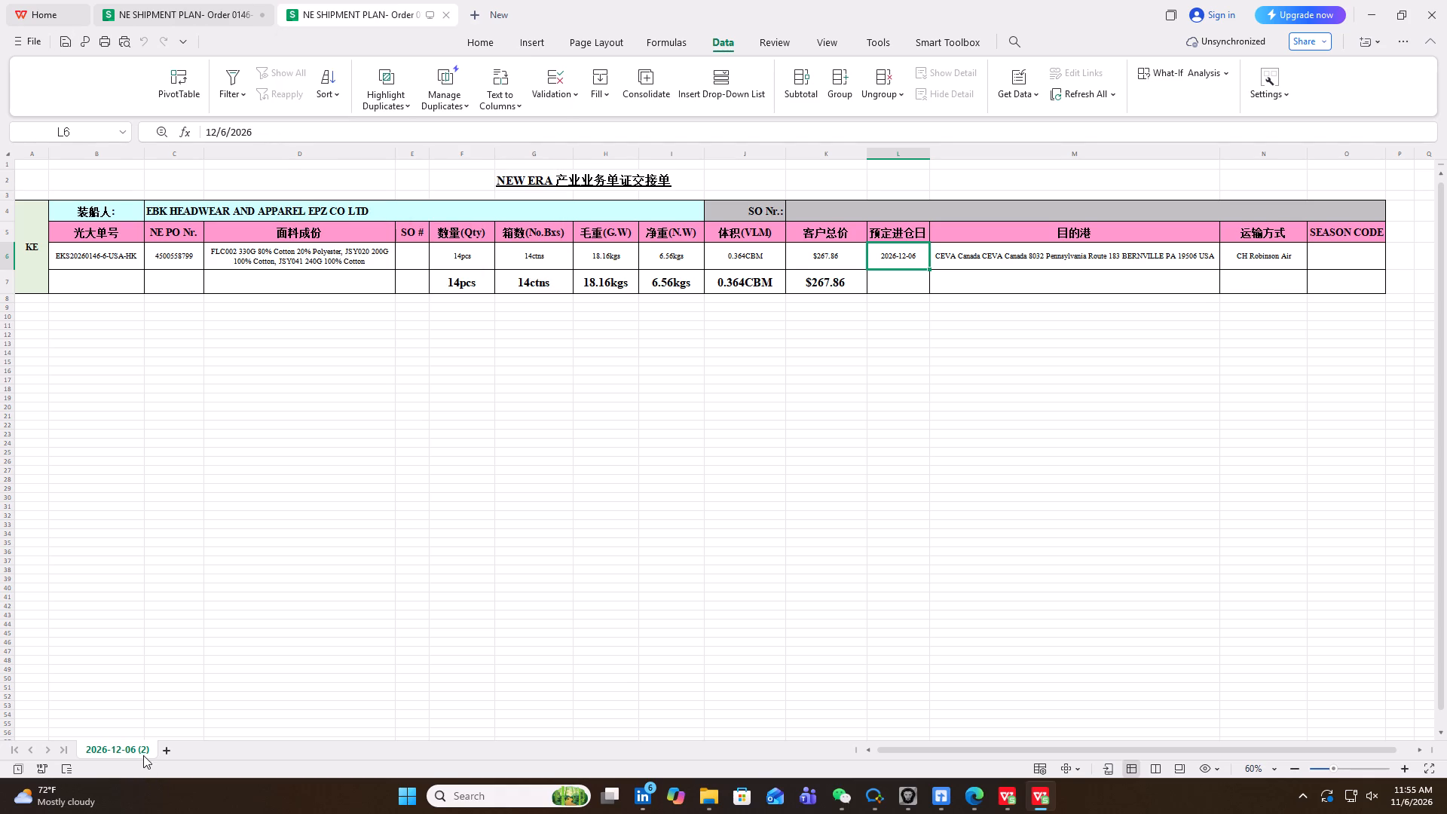
# Rename the sheet as 2026-12-06, removing the "(2)" suffix.
pyautogui.doubleClick(143, 754)
pyautogui.click(149, 751)
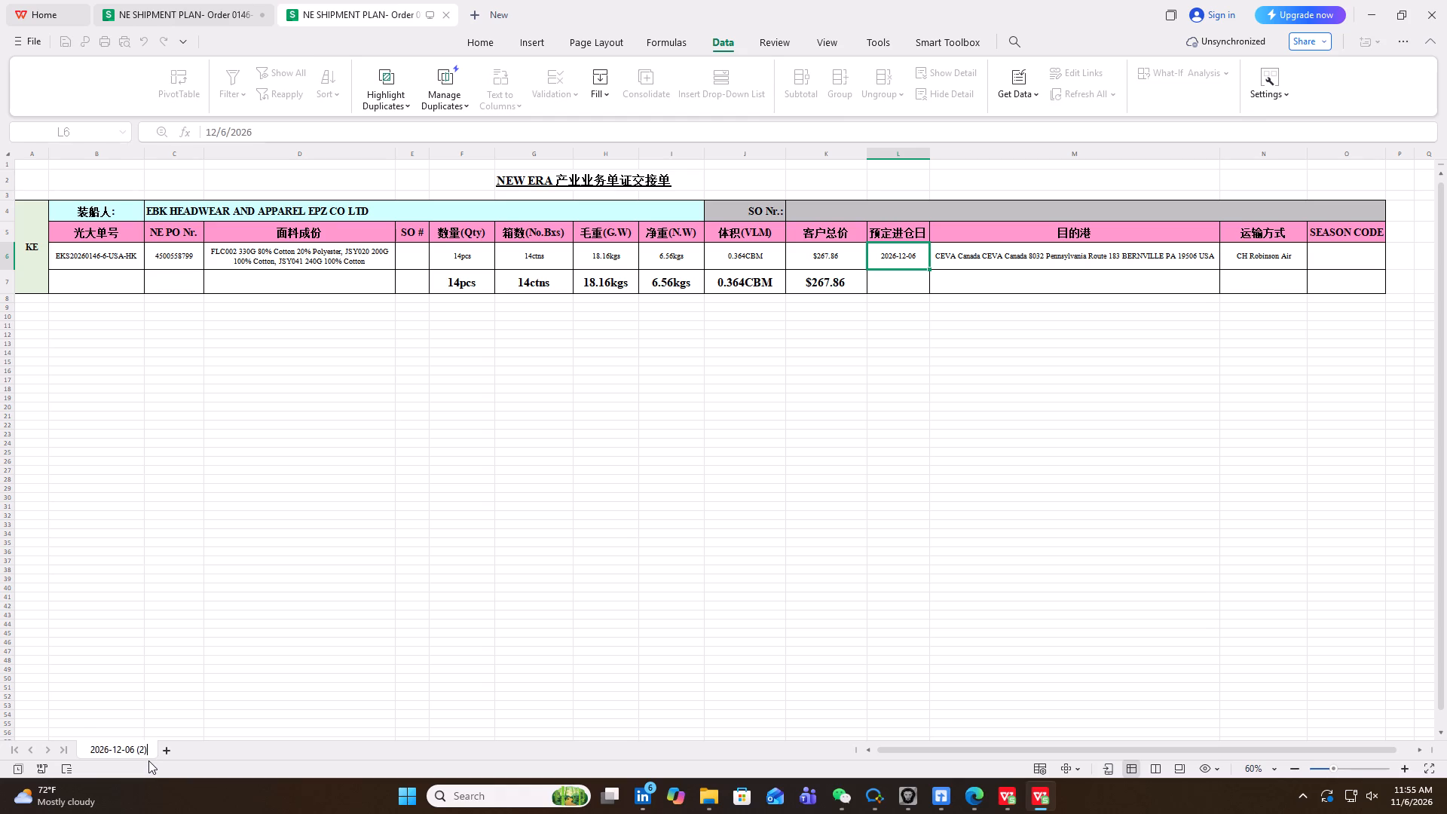
pyautogui.press('BackSpace')
pyautogui.press('BackSpace')
pyautogui.press('BackSpace')
pyautogui.press('BackSpace')
pyautogui.press('Return')
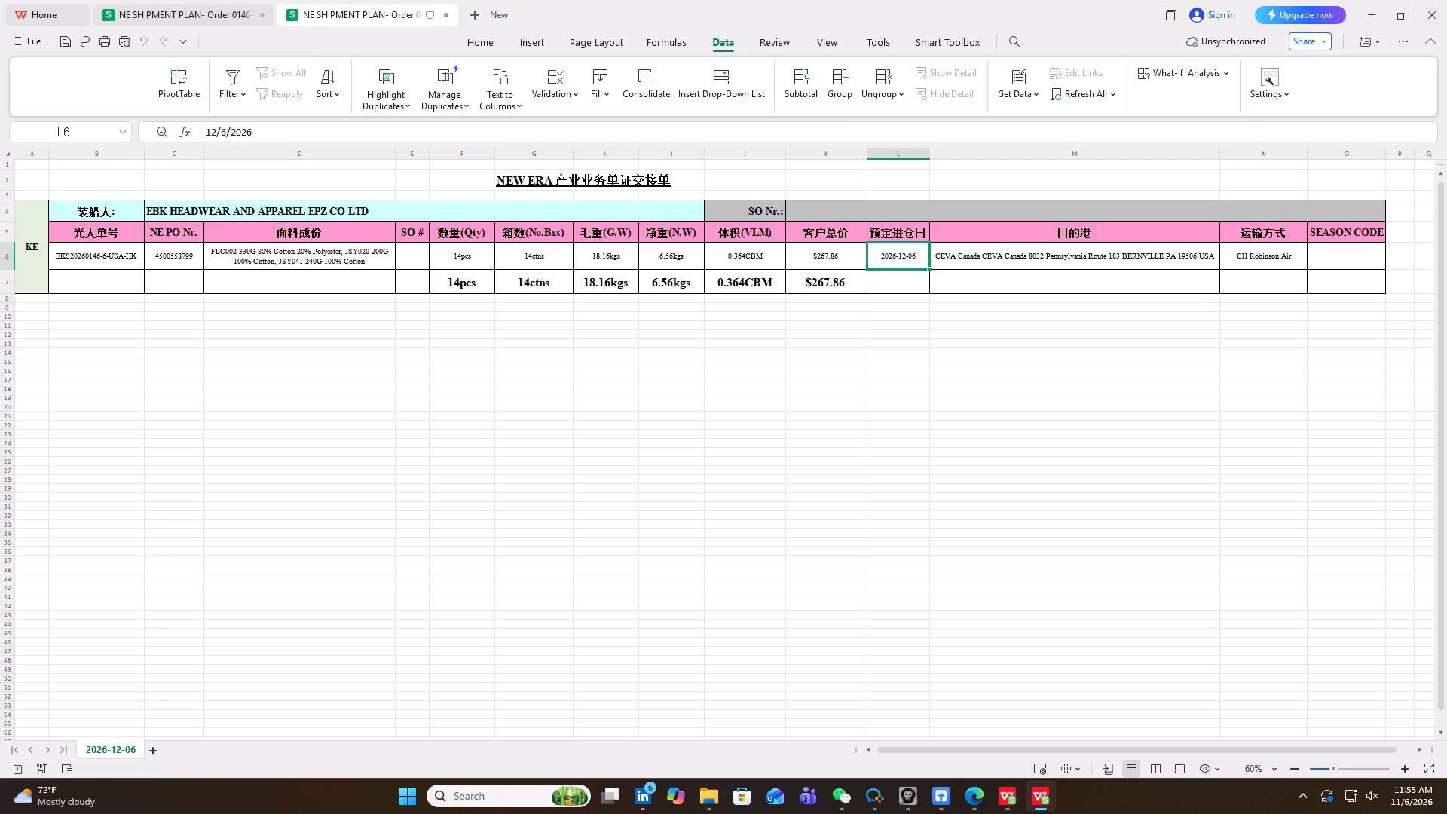
pyautogui.scroll(9, 552, 528)
pyautogui.click(968, 794)
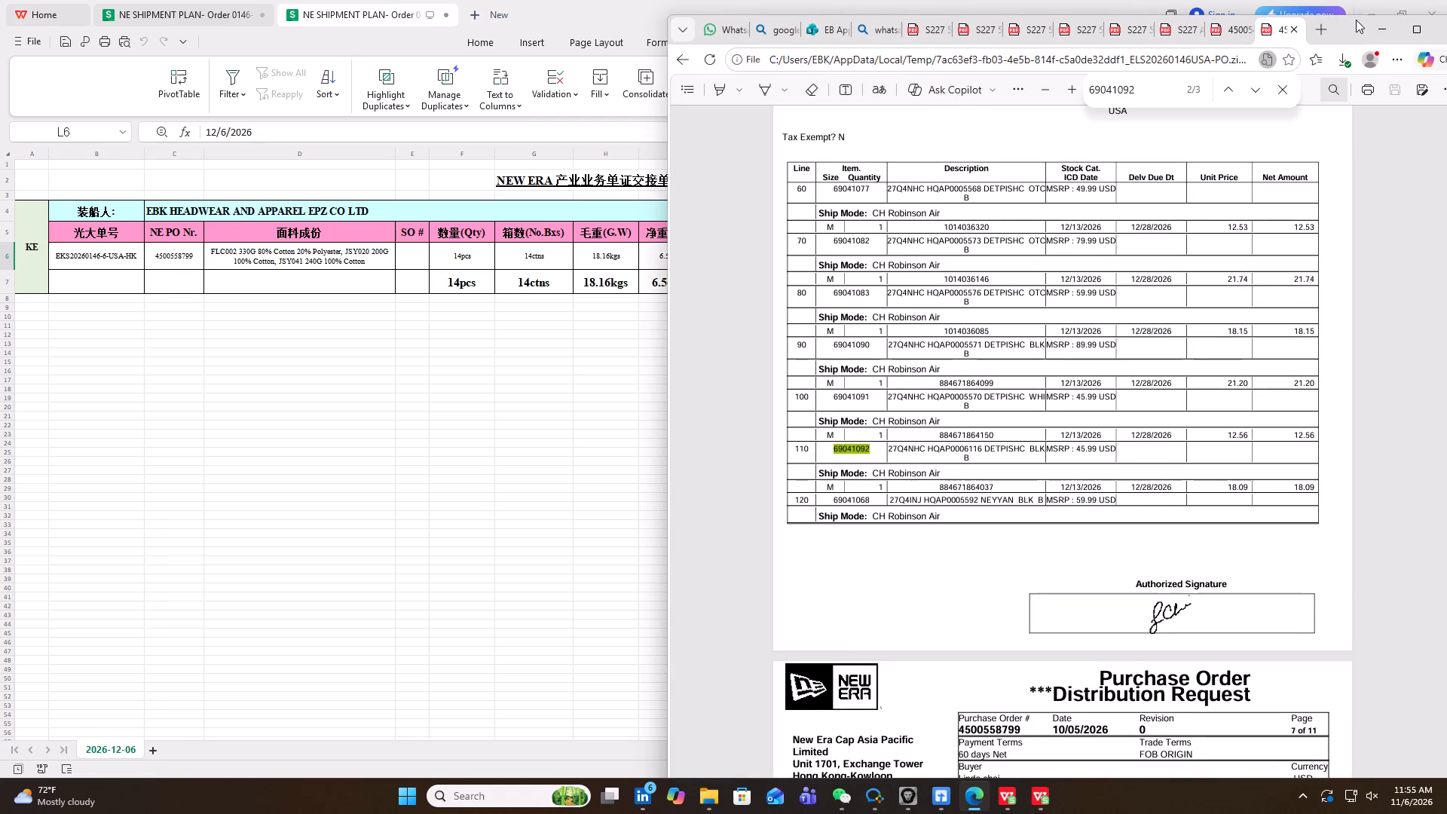
pyautogui.moveTo(1352, 25); pyautogui.dragTo(652, 48)
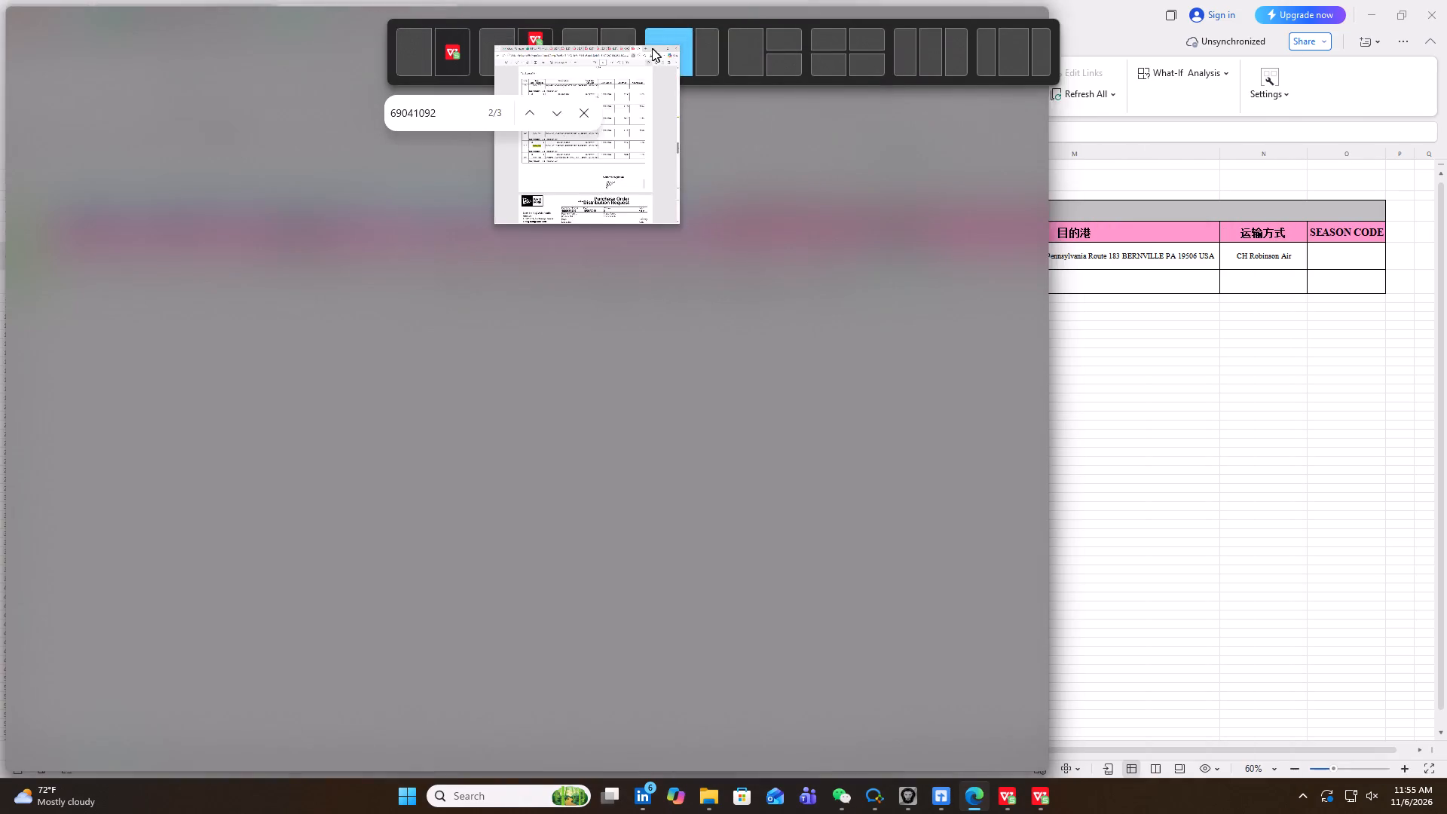
pyautogui.moveTo(652, 48); pyautogui.dragTo(674, 61)
pyautogui.scroll(12, 508, 421)
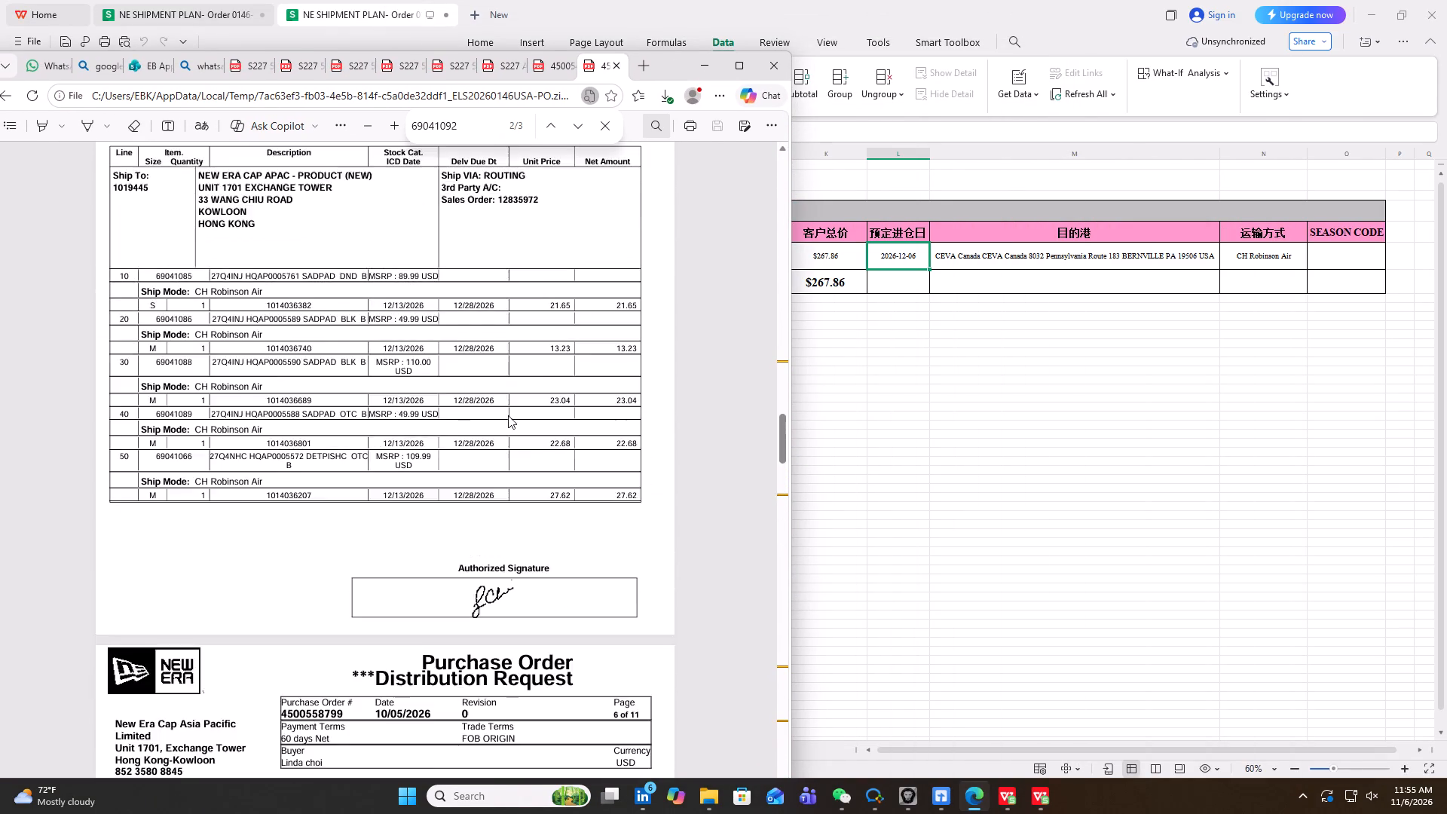
pyautogui.scroll(7, 508, 415)
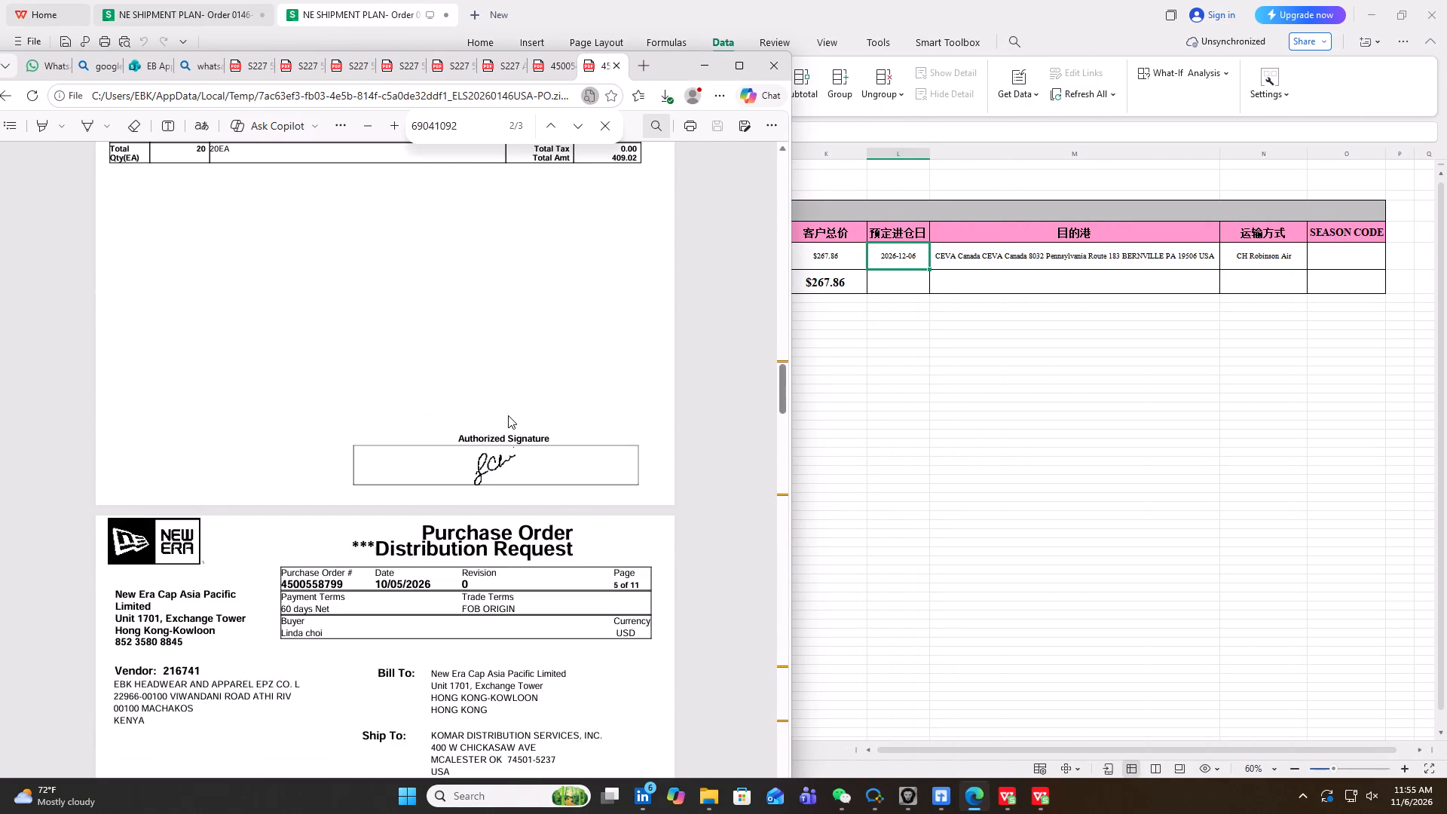
pyautogui.scroll(1, 508, 415)
pyautogui.doubleClick(433, 127)
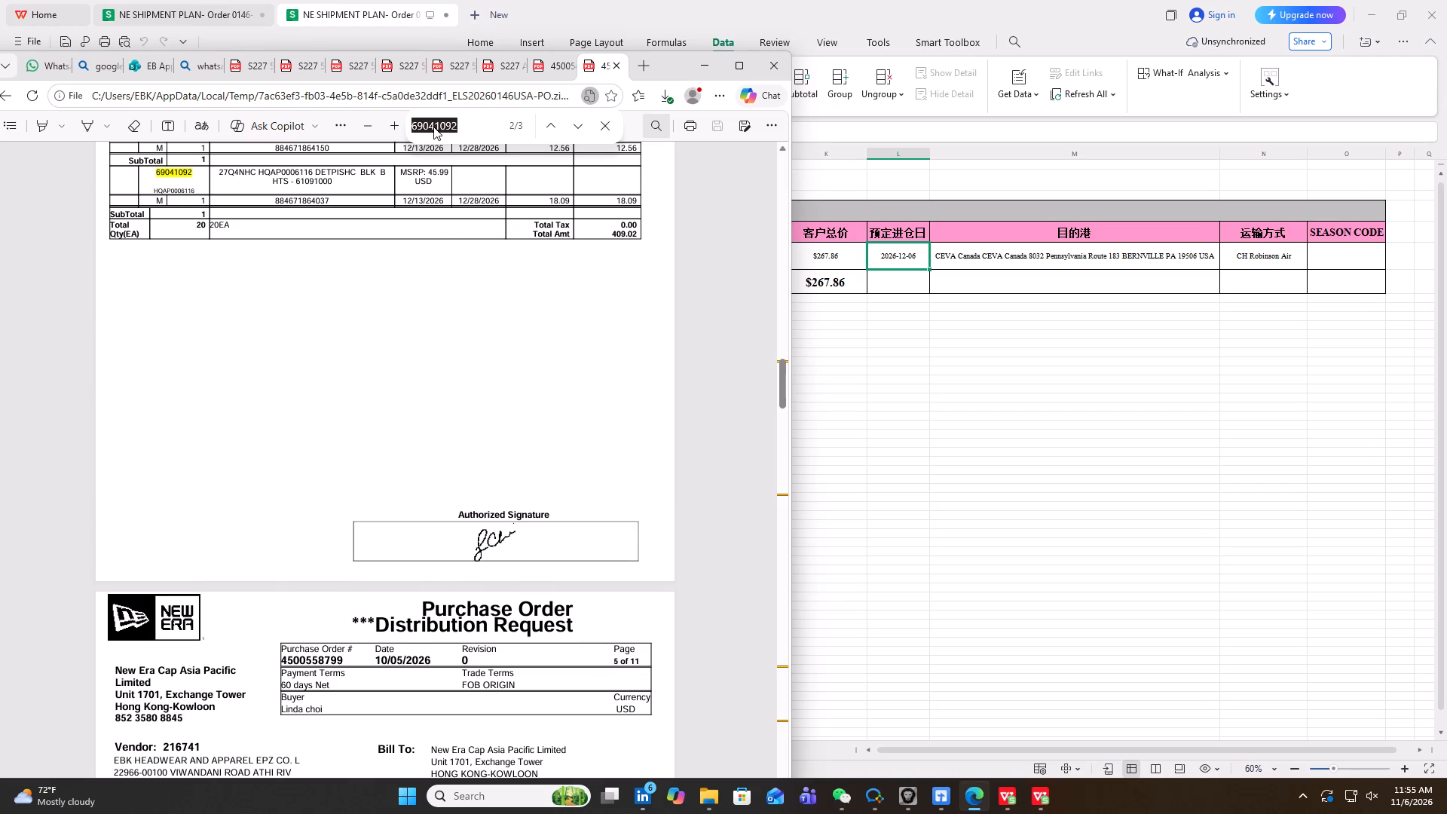
pyautogui.write('ship to')
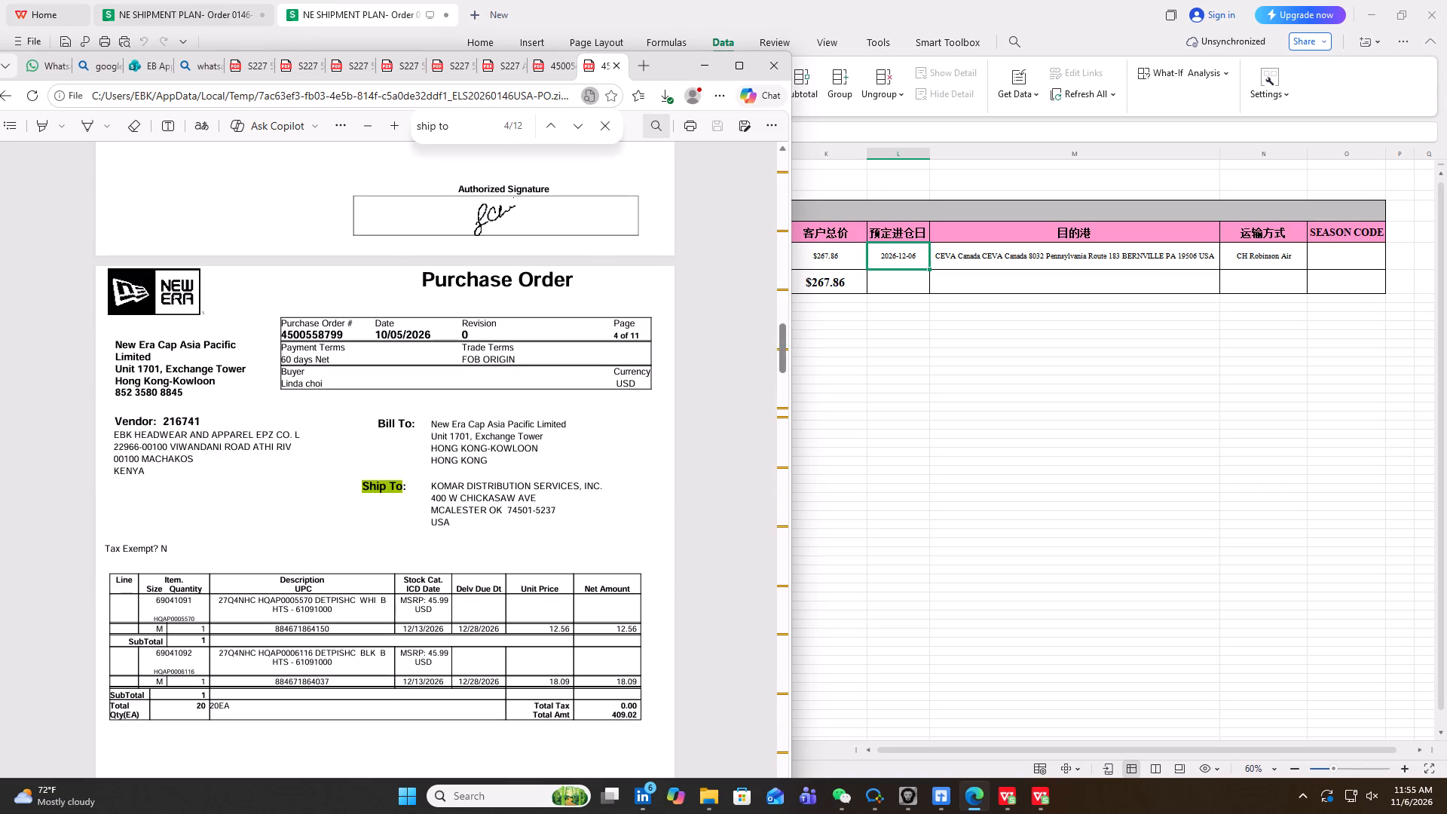
pyautogui.click(556, 131)
pyautogui.click(556, 131)
pyautogui.click(556, 131)
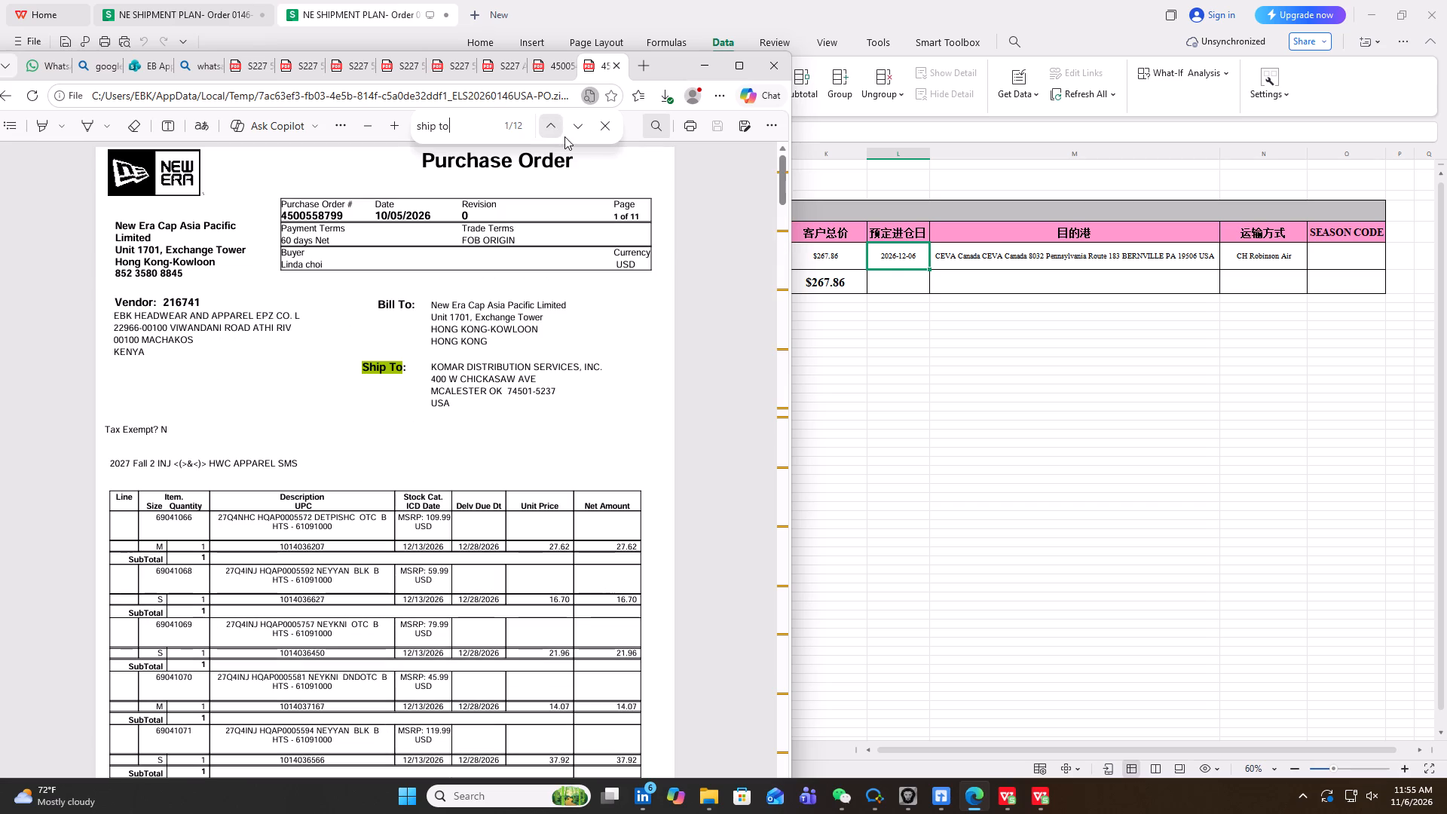
pyautogui.click(581, 127)
pyautogui.click(581, 127)
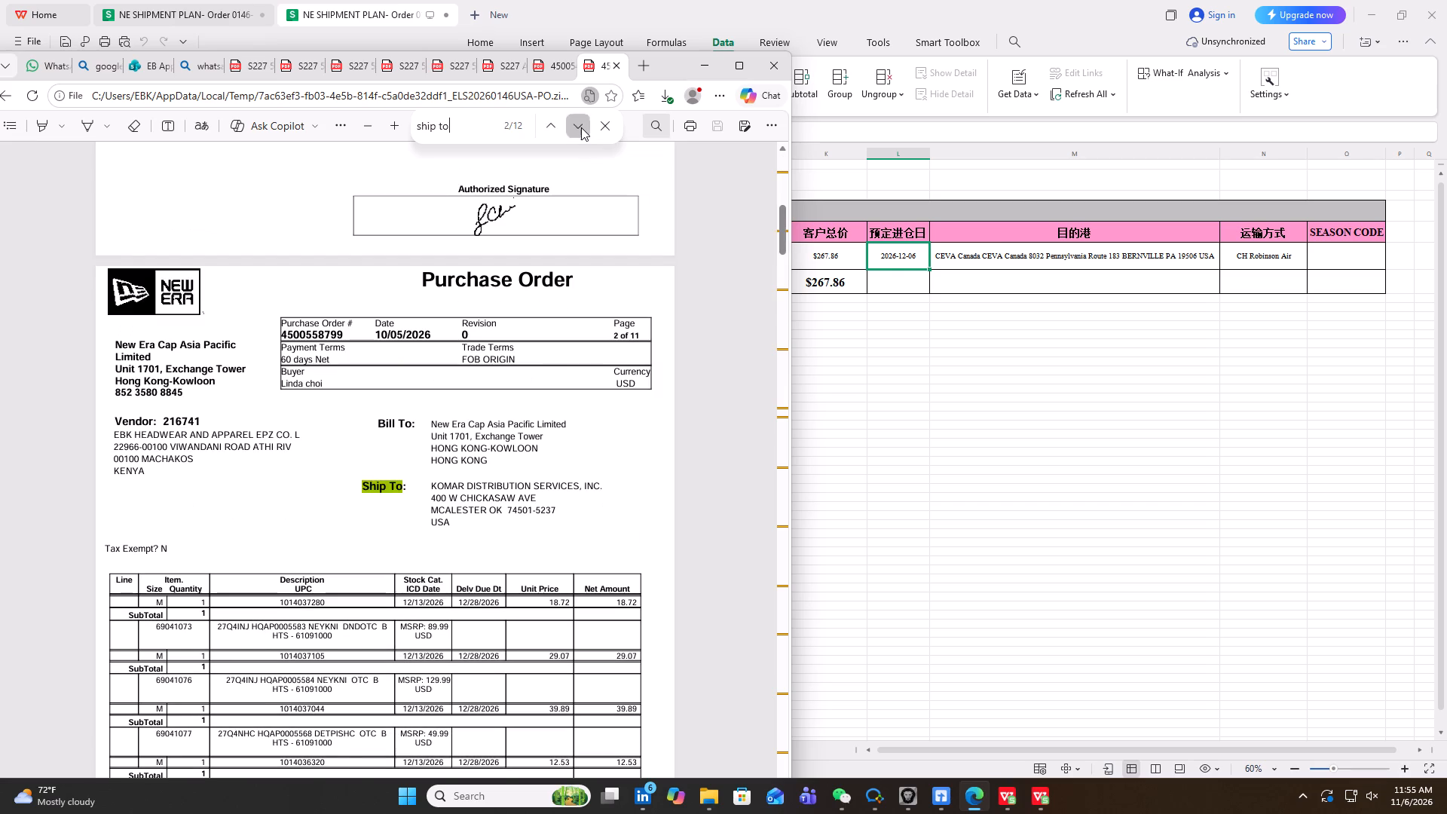
pyautogui.click(581, 127)
pyautogui.scroll(-1, 488, 332)
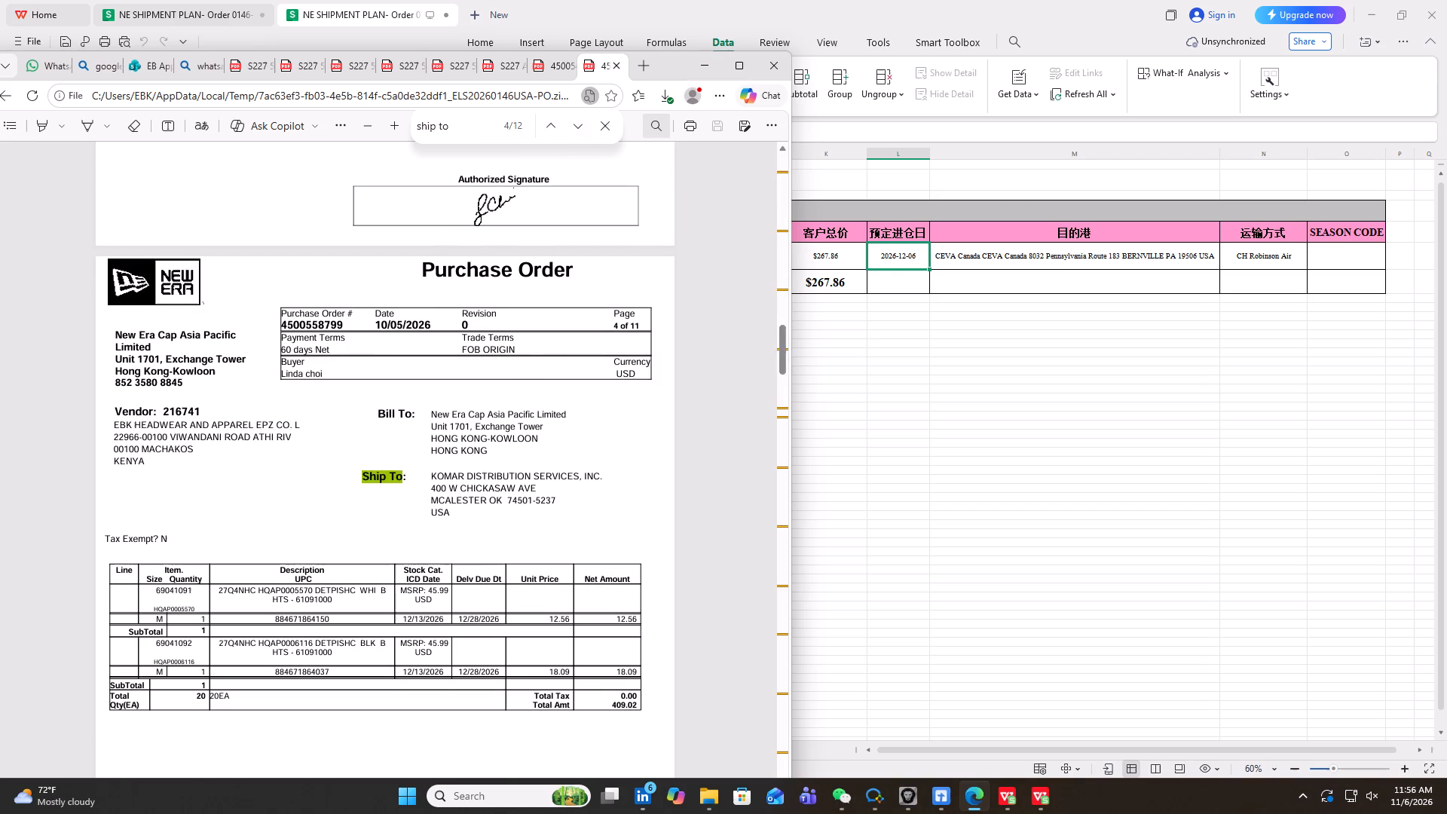
pyautogui.click(580, 125)
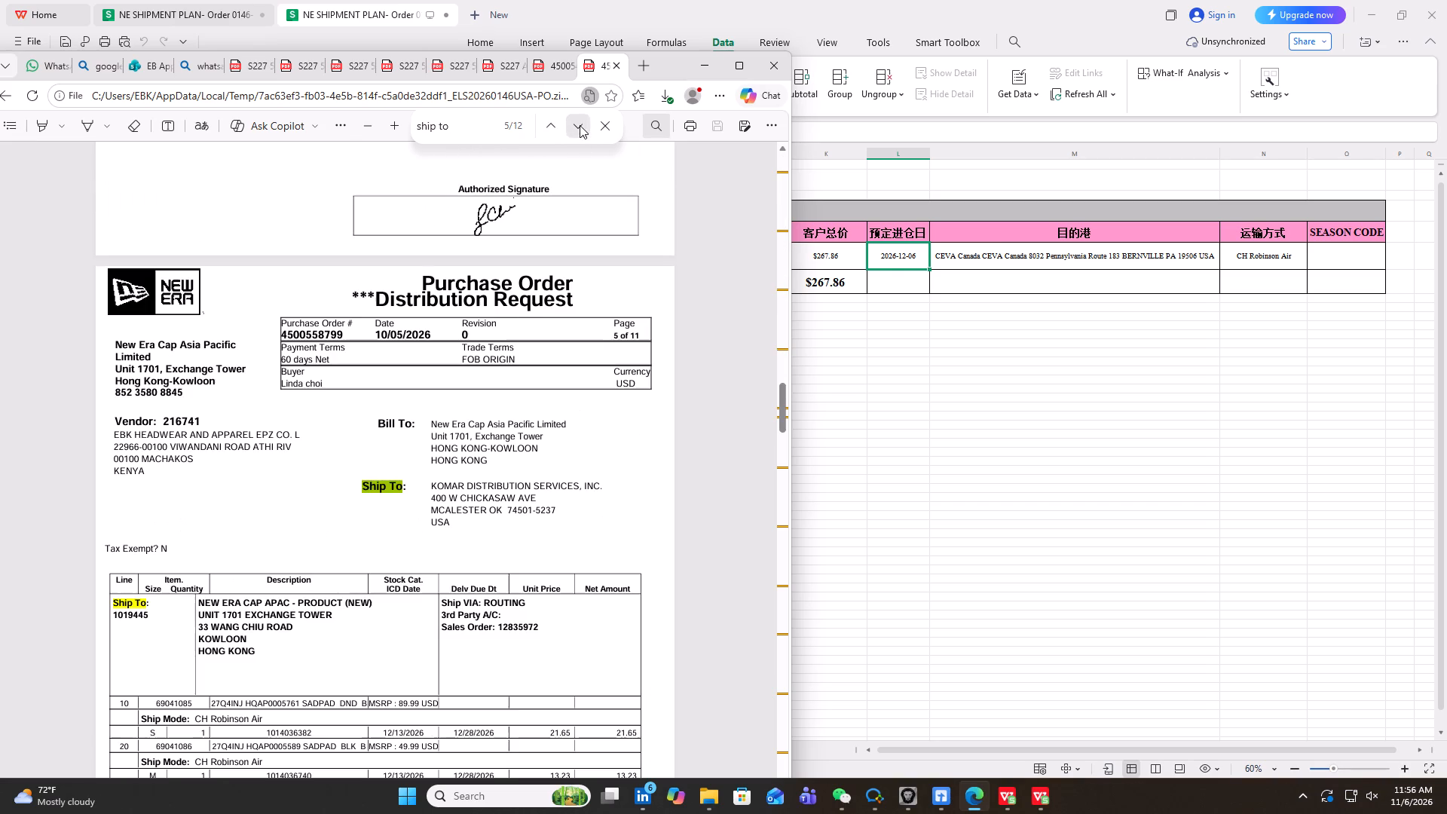
pyautogui.scroll(-1, 438, 393)
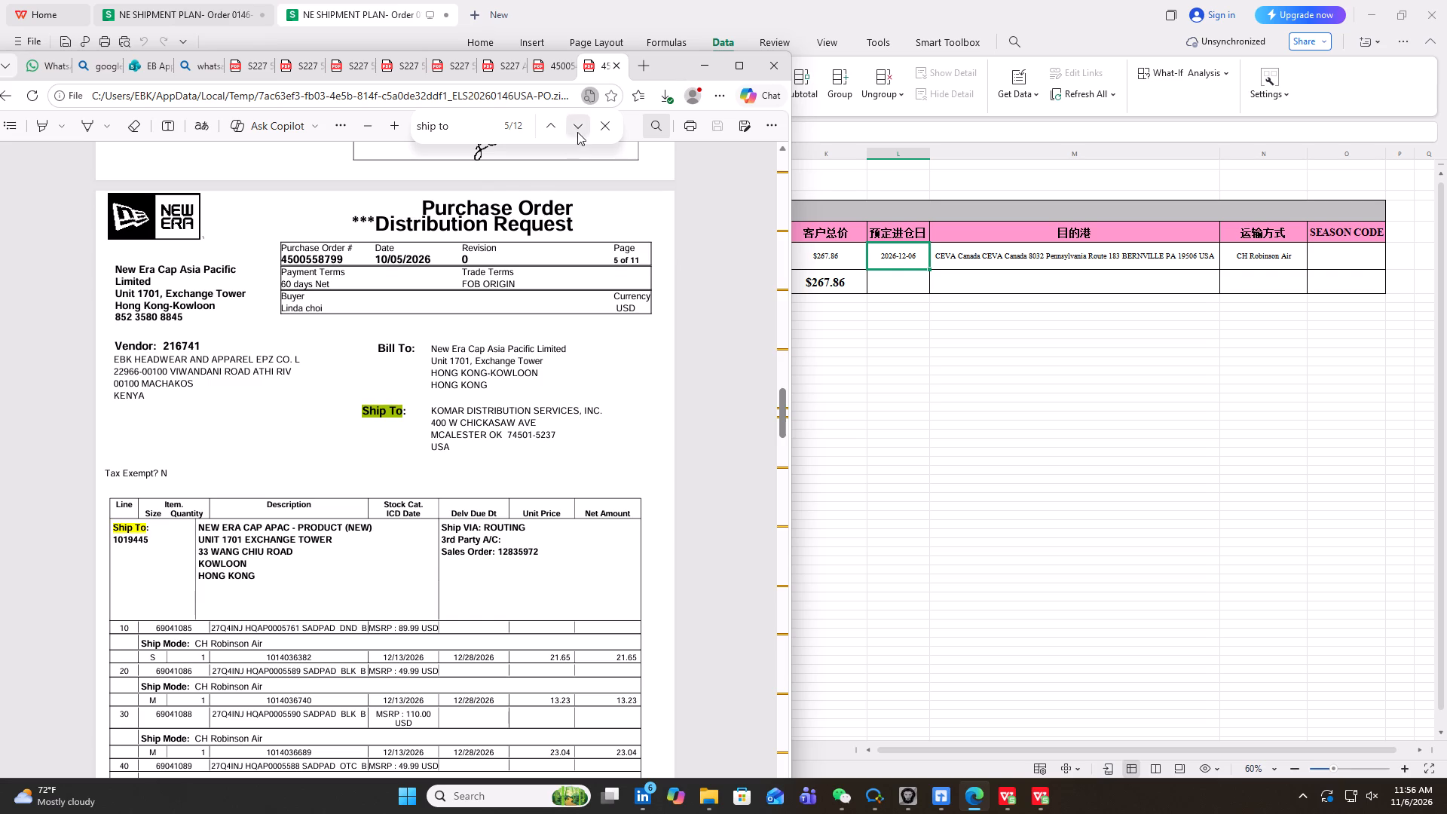
pyautogui.click(577, 132)
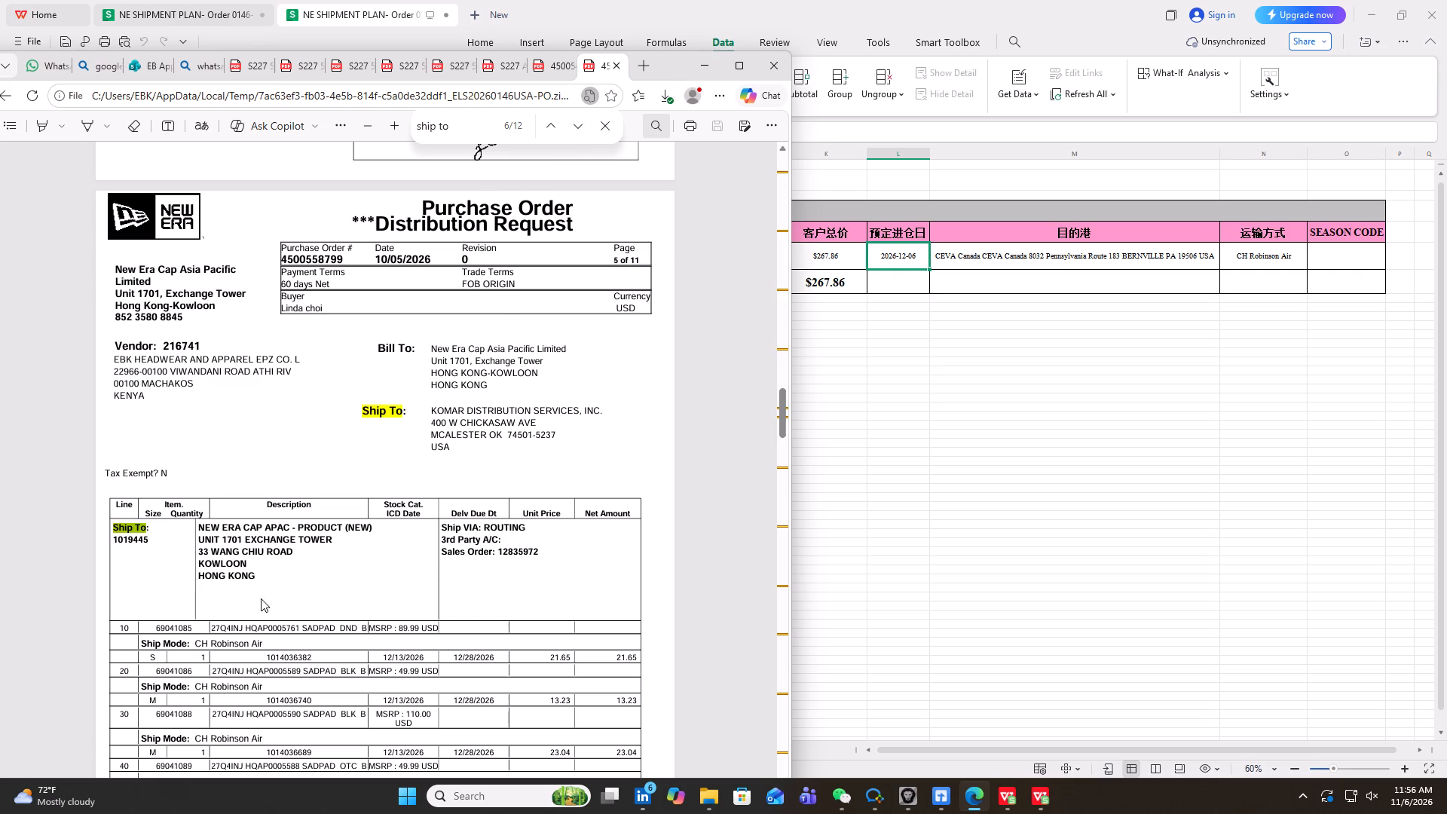
# Copy the NEW ERA CAP APAC ship-to address into the 目的港 cell M6 and widen that column to fit it.
pyautogui.moveTo(258, 575); pyautogui.dragTo(185, 525)
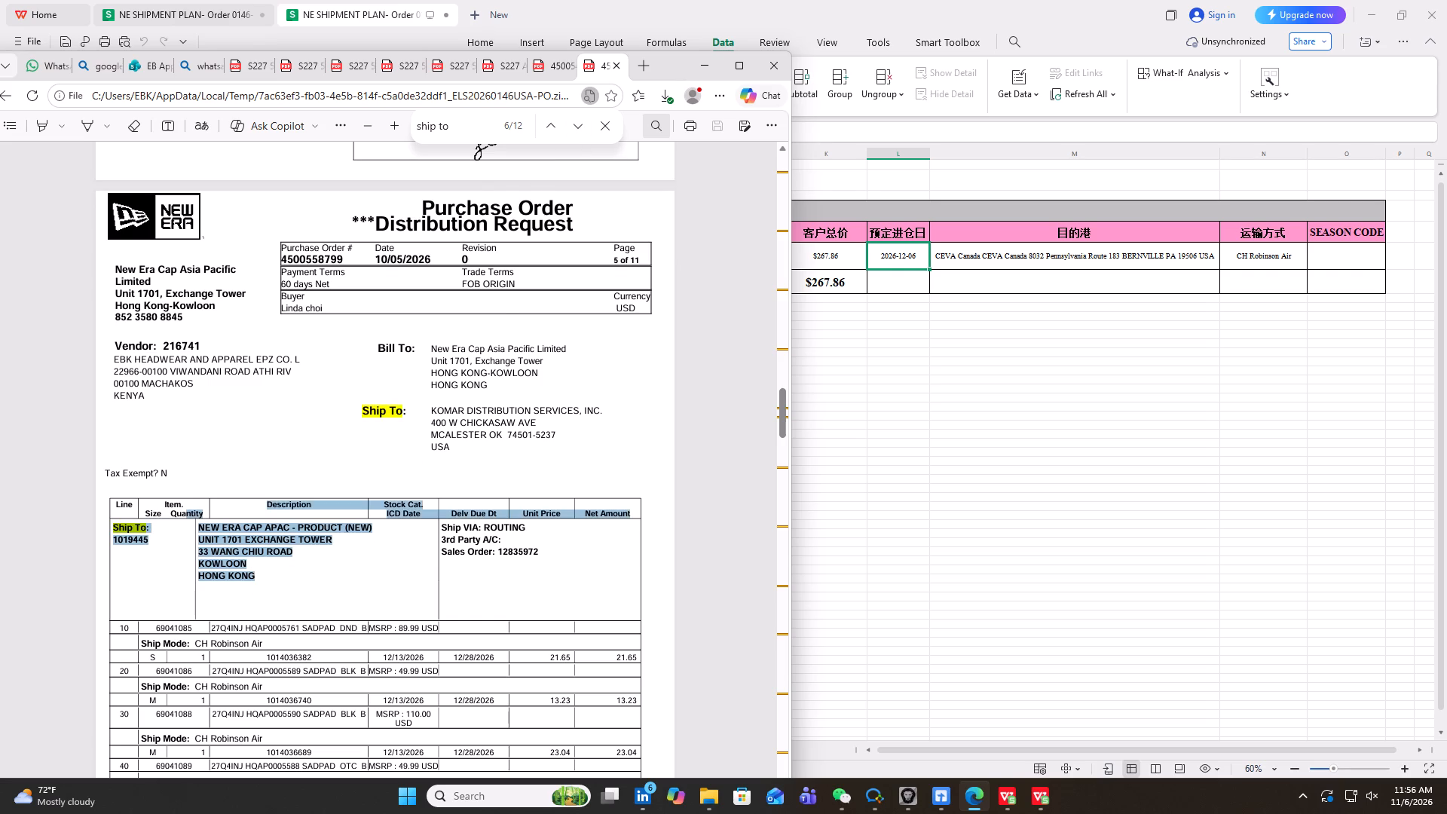
pyautogui.moveTo(185, 525); pyautogui.dragTo(189, 531)
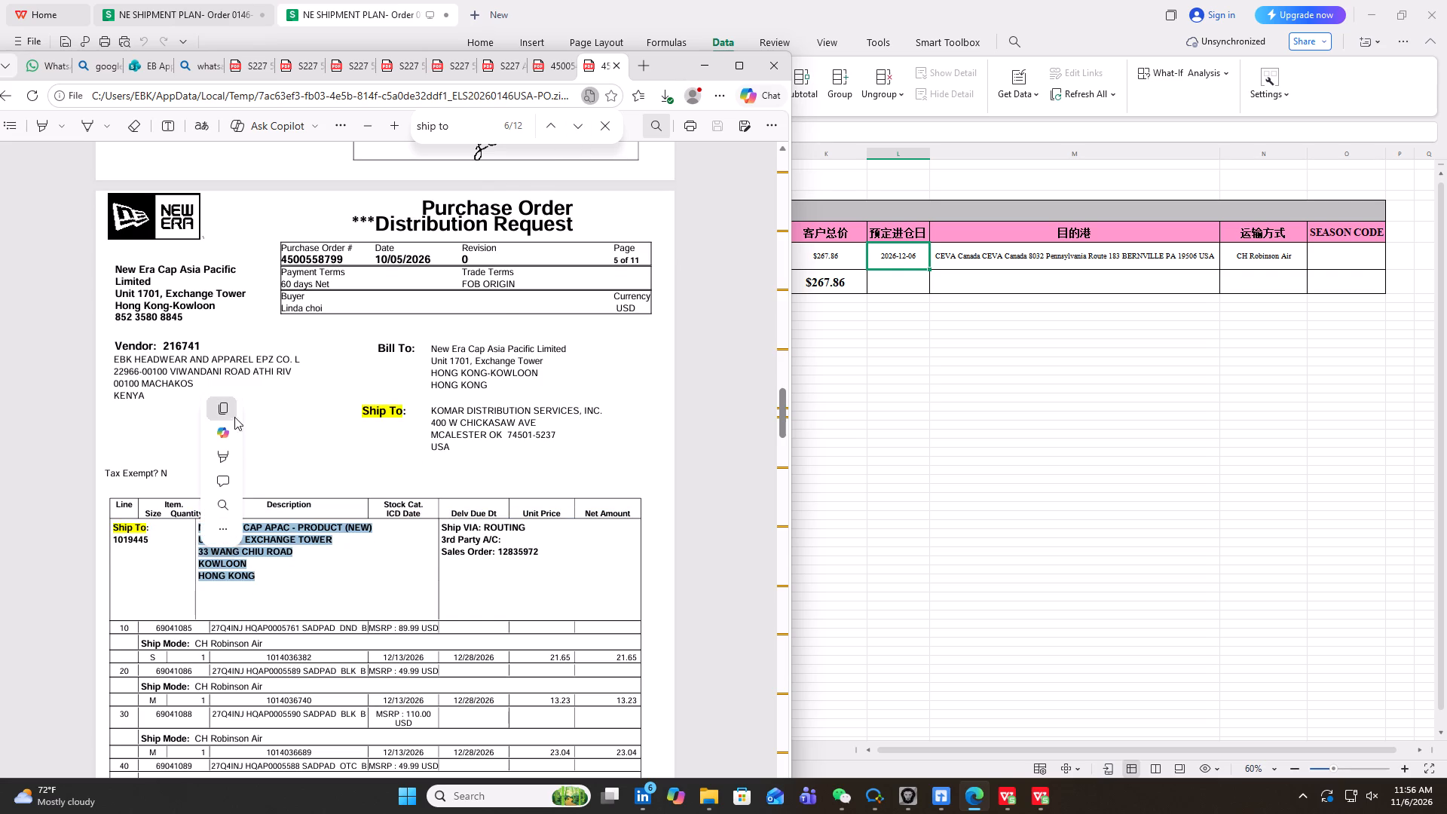
pyautogui.click(227, 404)
pyautogui.click(1049, 286)
pyautogui.click(1049, 253)
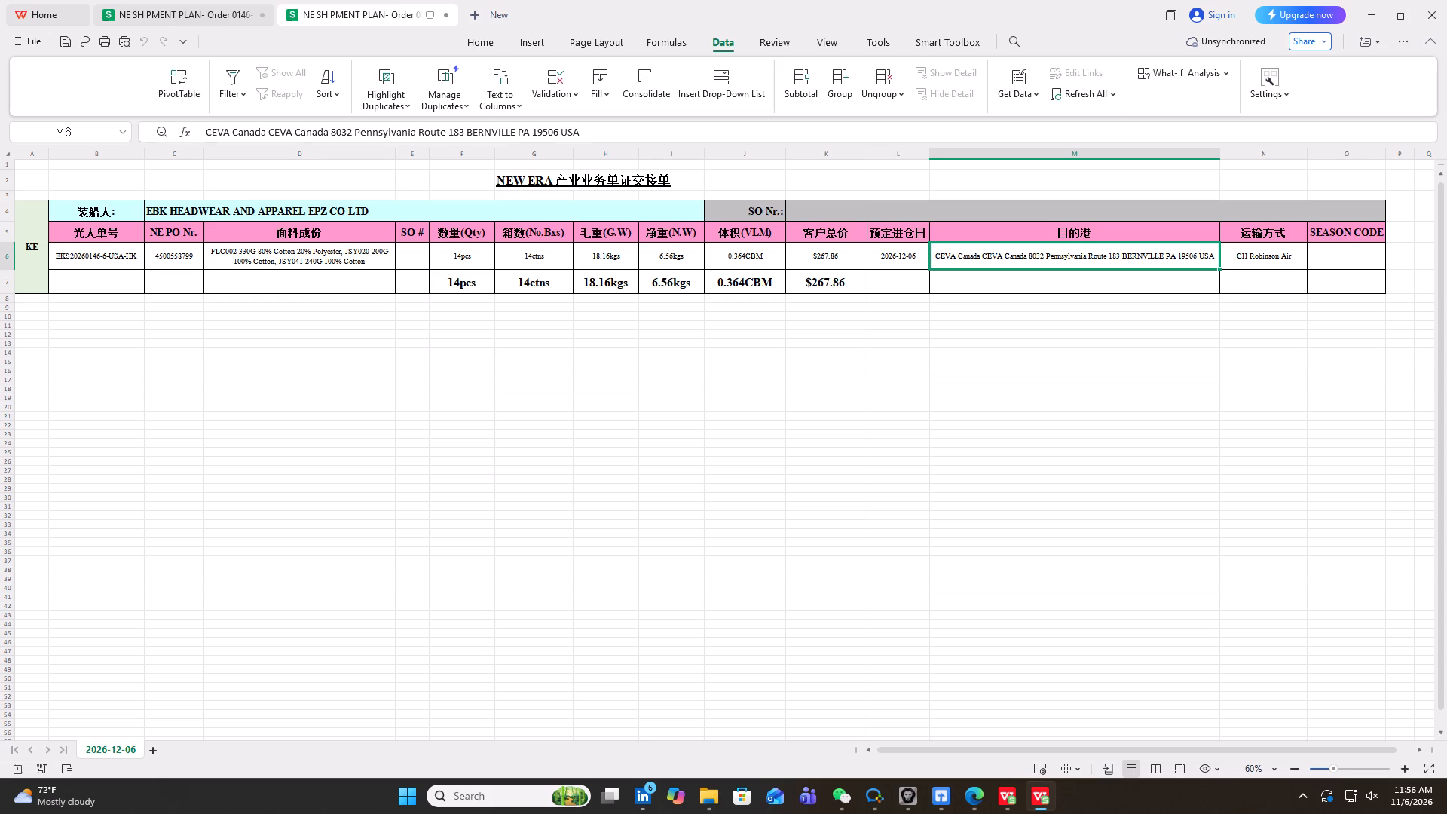
pyautogui.hotkey('ctrl', 'v')
pyautogui.click(1042, 278)
pyautogui.click(1043, 254)
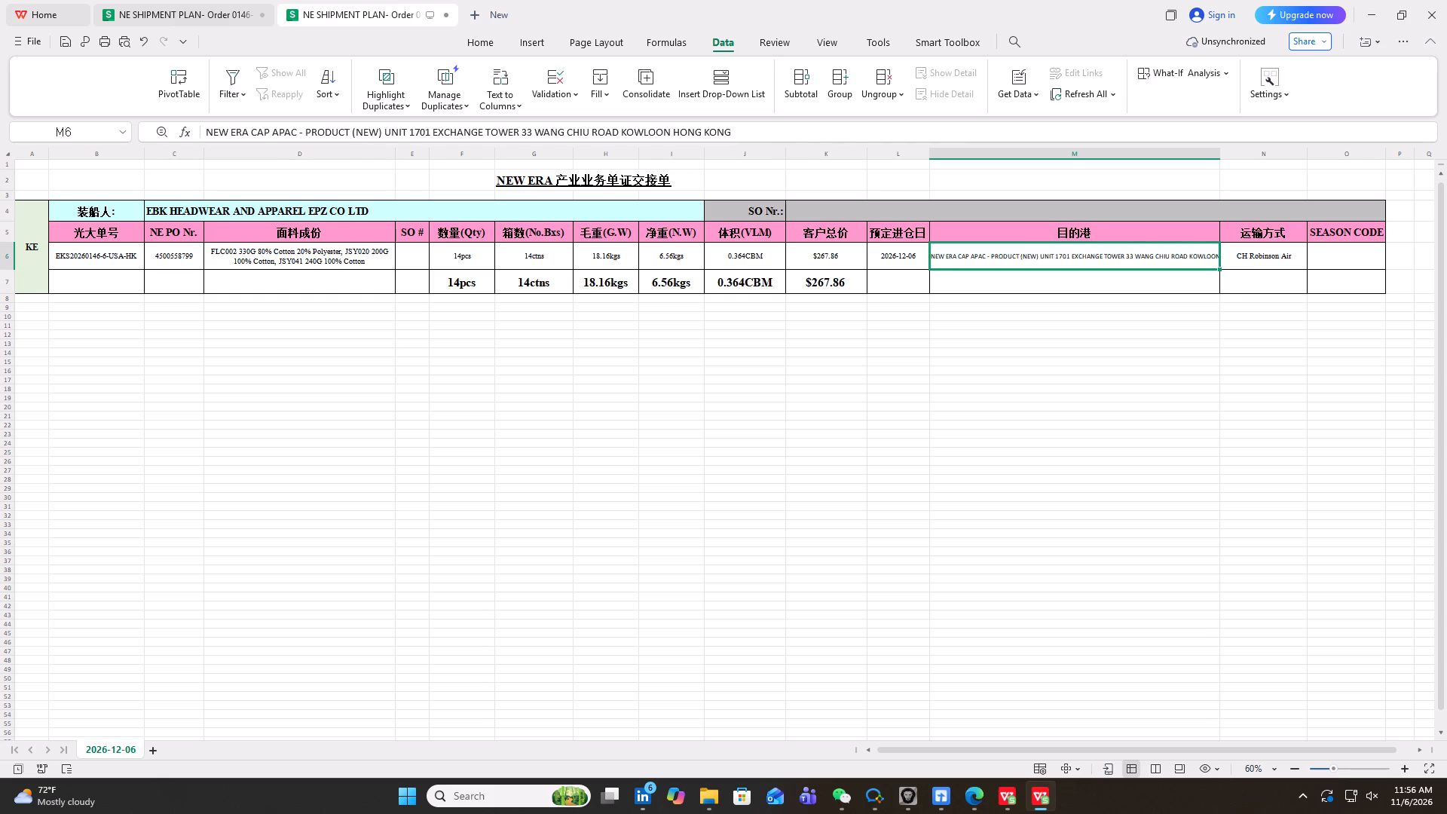
pyautogui.moveTo(1222, 156); pyautogui.dragTo(1263, 157)
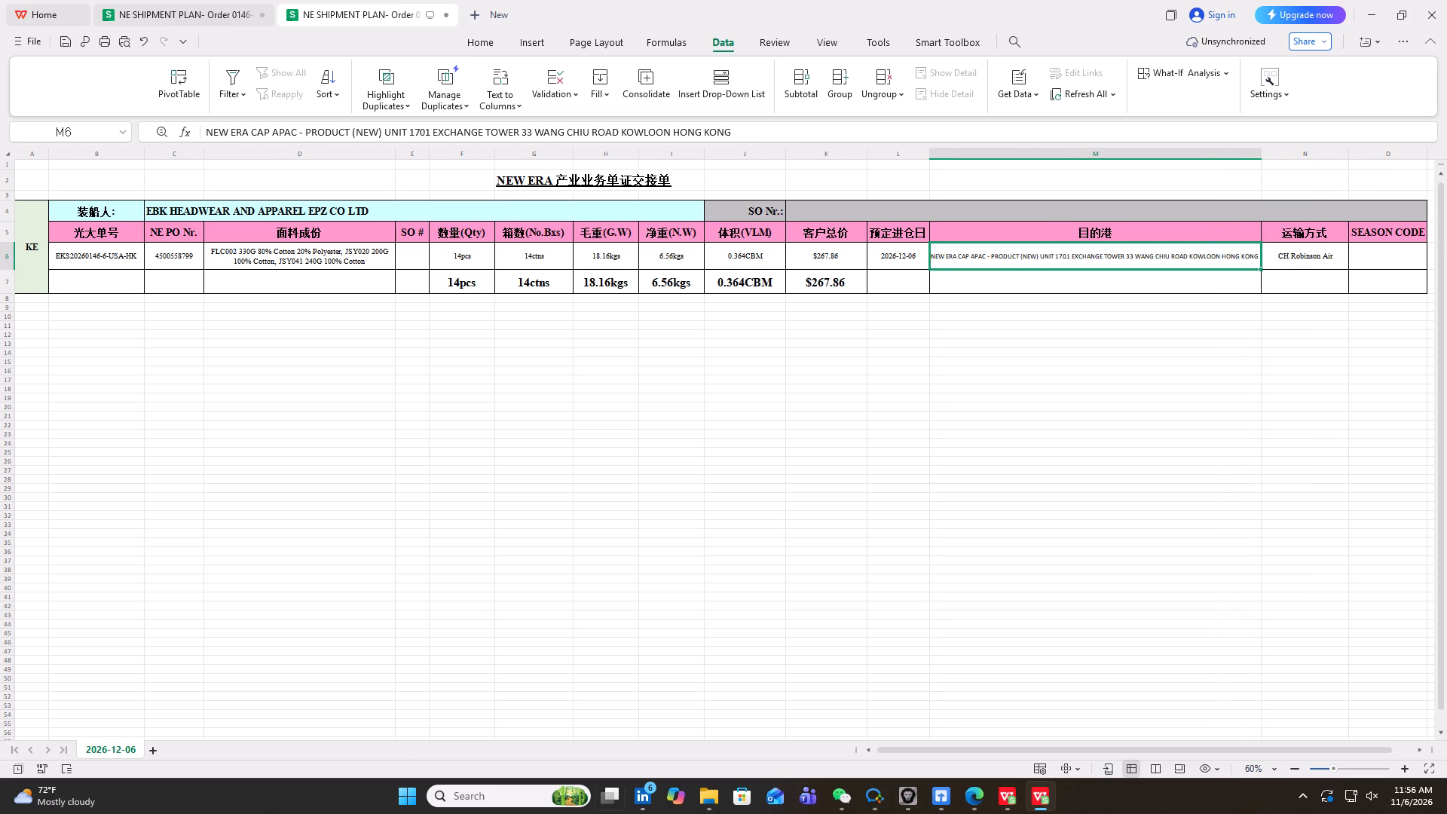
# Copy the ship mode CH Robinson Air from the purchase order's line 10 into the 运输方式 cell N6.
pyautogui.click(973, 792)
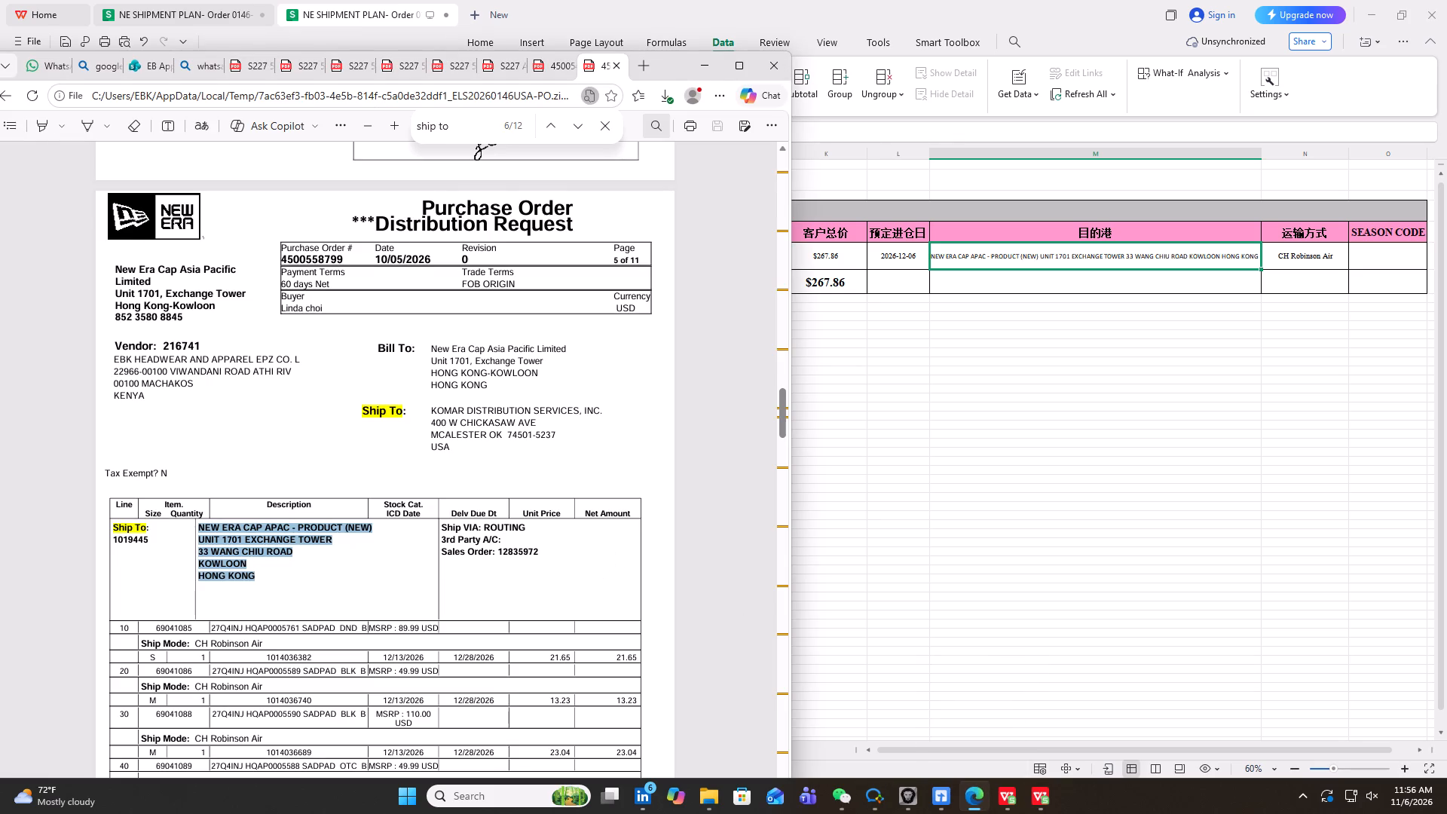
pyautogui.scroll(-1, 390, 476)
pyautogui.scroll(-1, 331, 500)
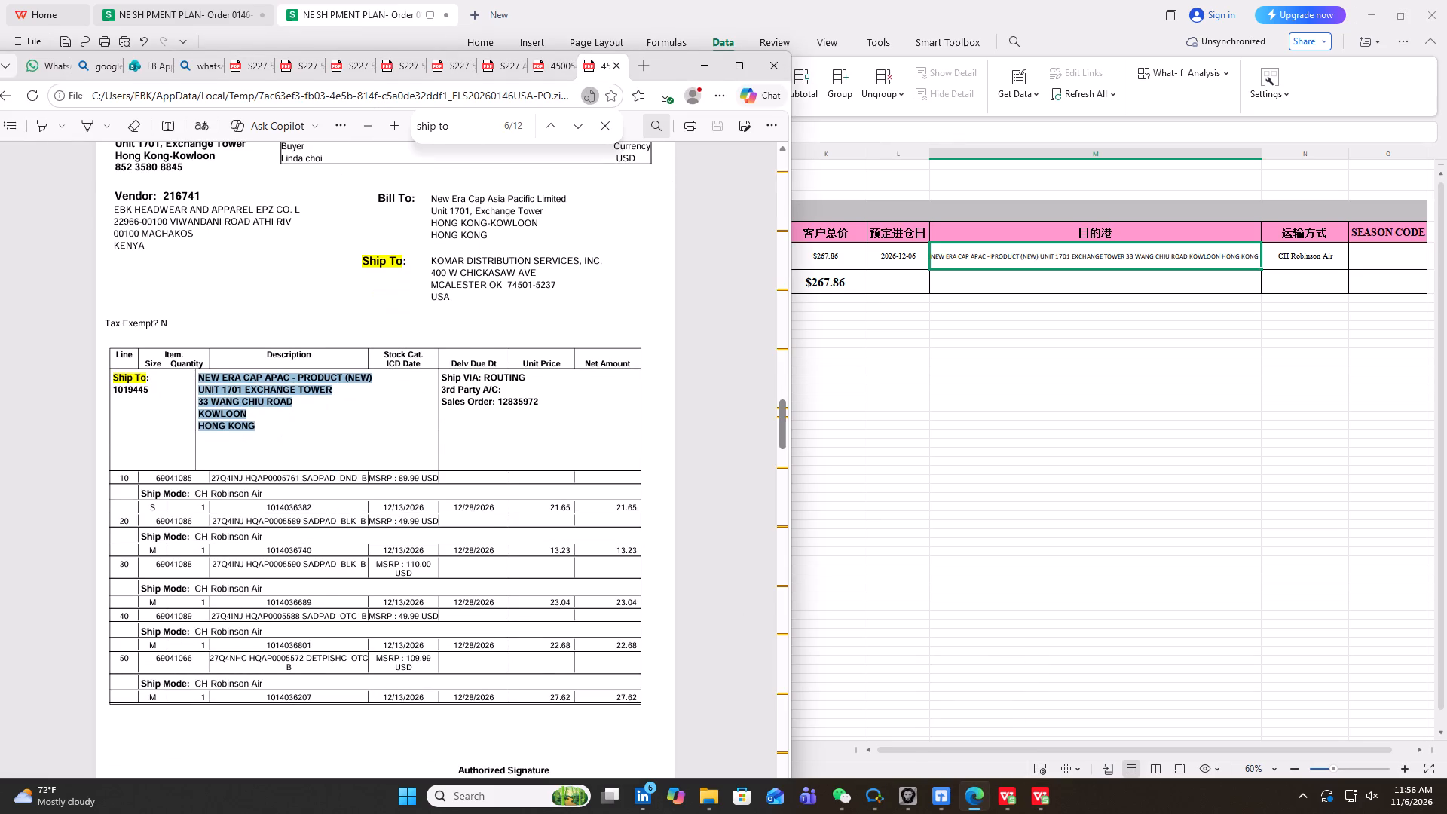
pyautogui.moveTo(264, 492); pyautogui.dragTo(203, 491)
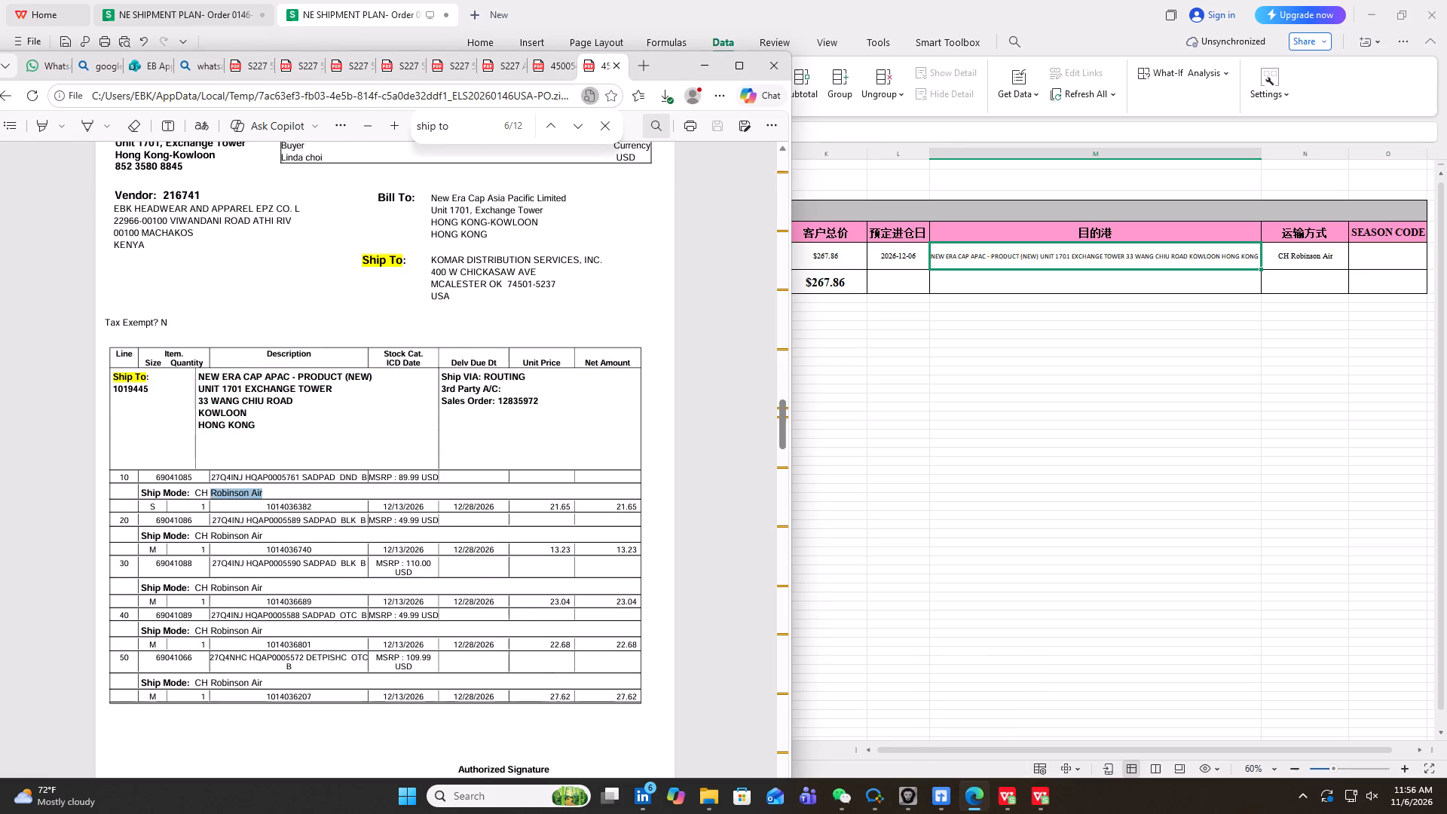
pyautogui.moveTo(203, 491); pyautogui.dragTo(196, 488)
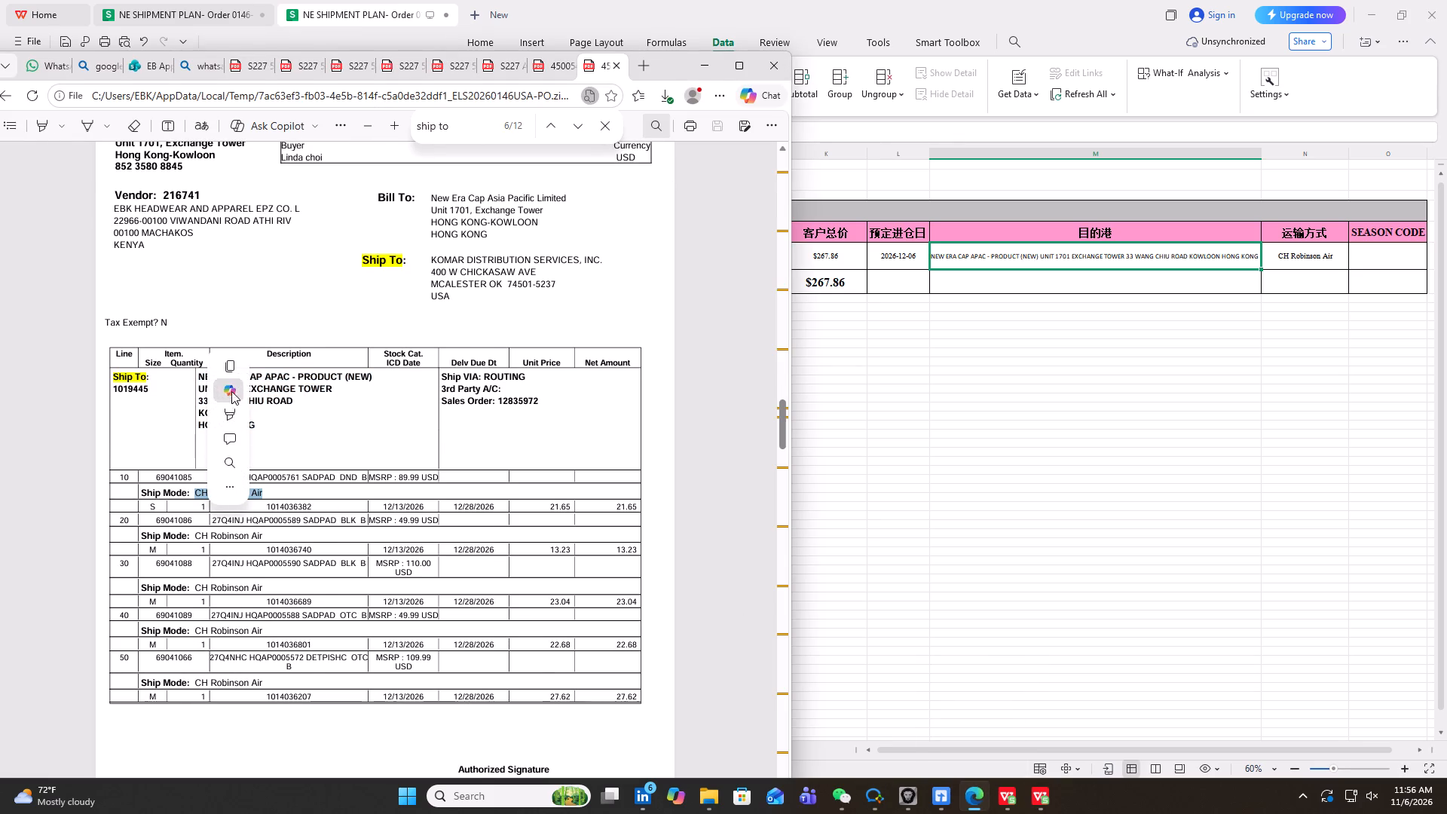
pyautogui.click(232, 366)
pyautogui.click(1300, 262)
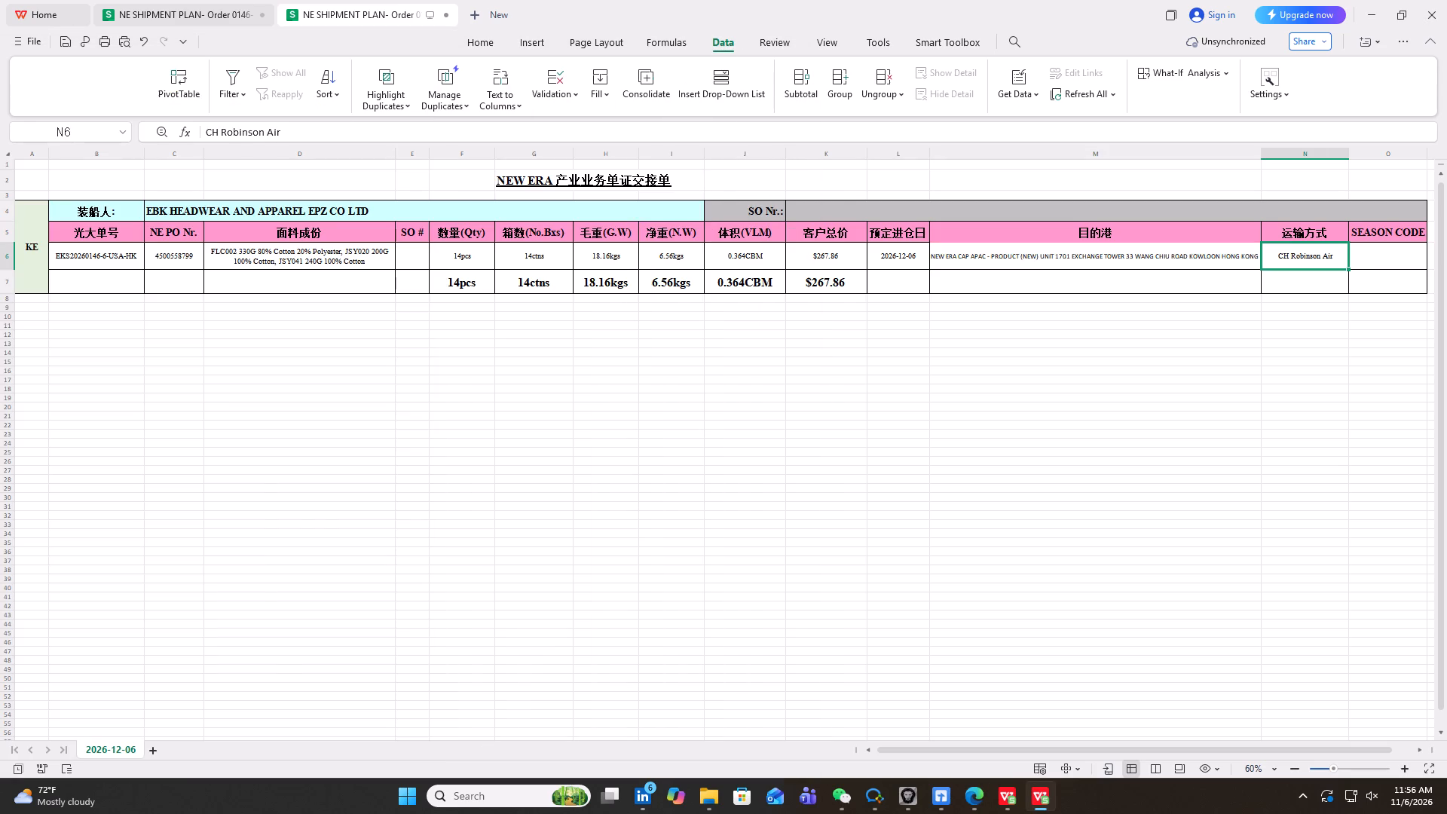
pyautogui.hotkey('ctrl', 'v')
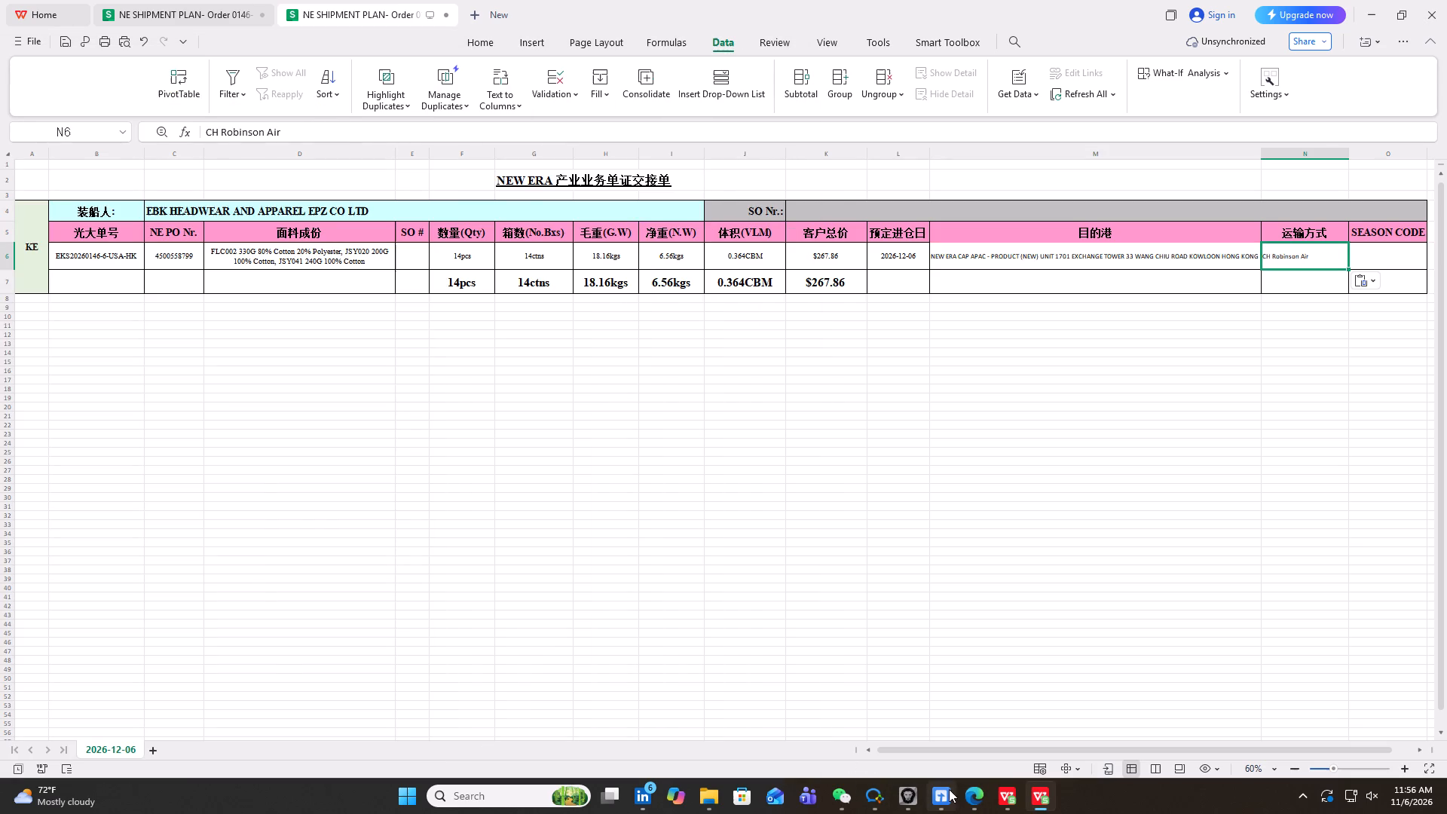
pyautogui.click(972, 790)
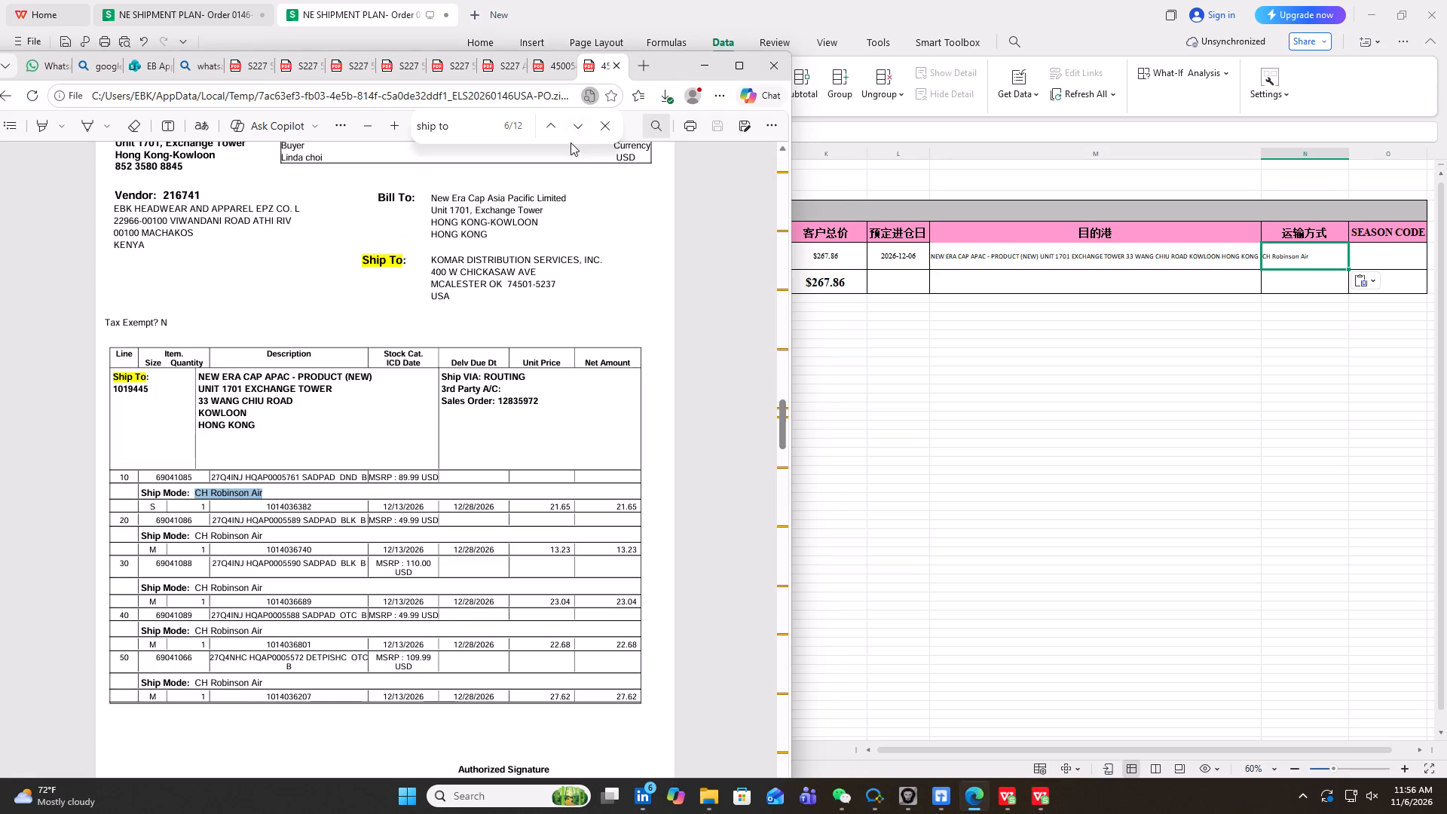
pyautogui.click(579, 122)
pyautogui.click(551, 124)
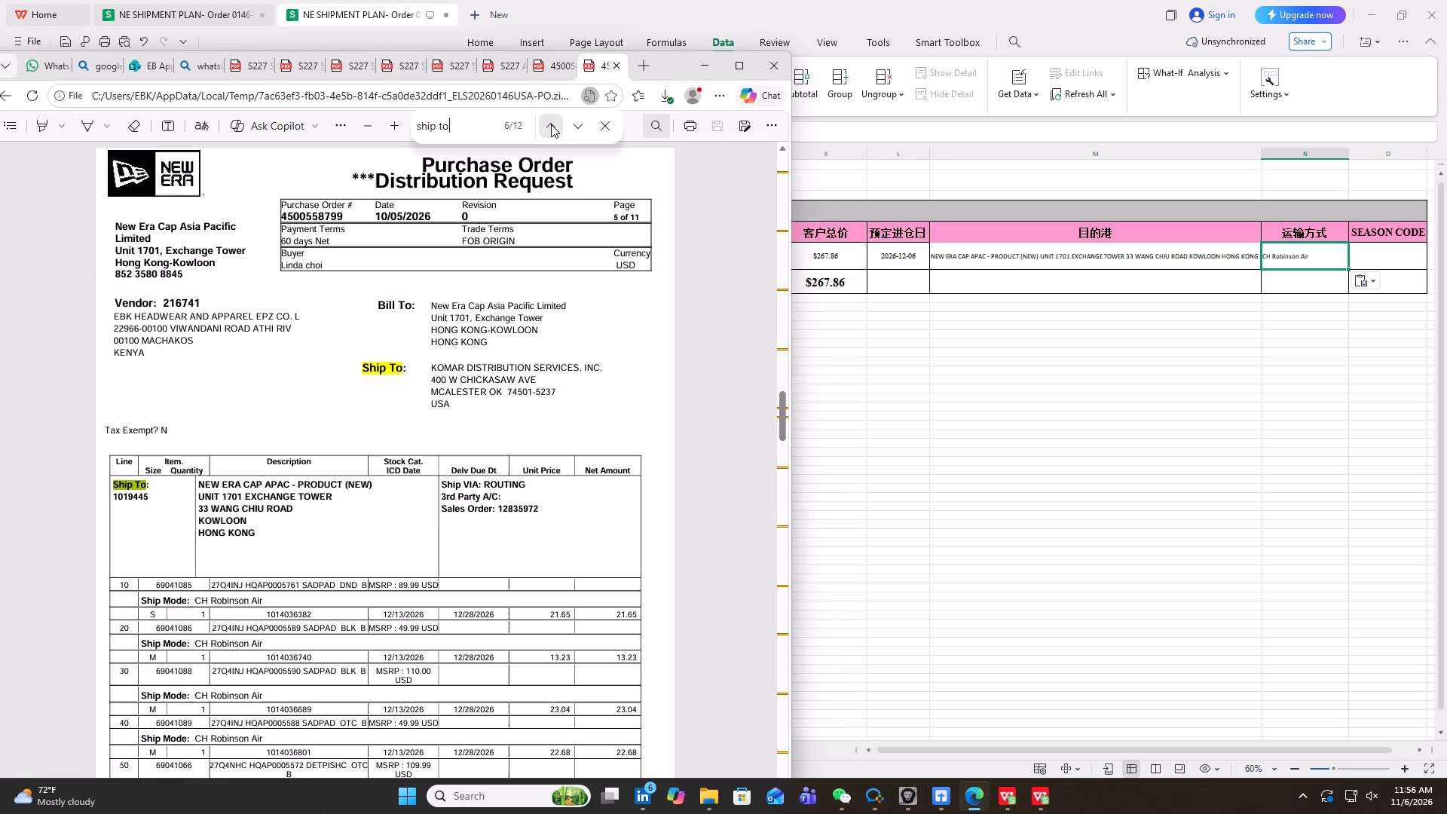
pyautogui.click(551, 124)
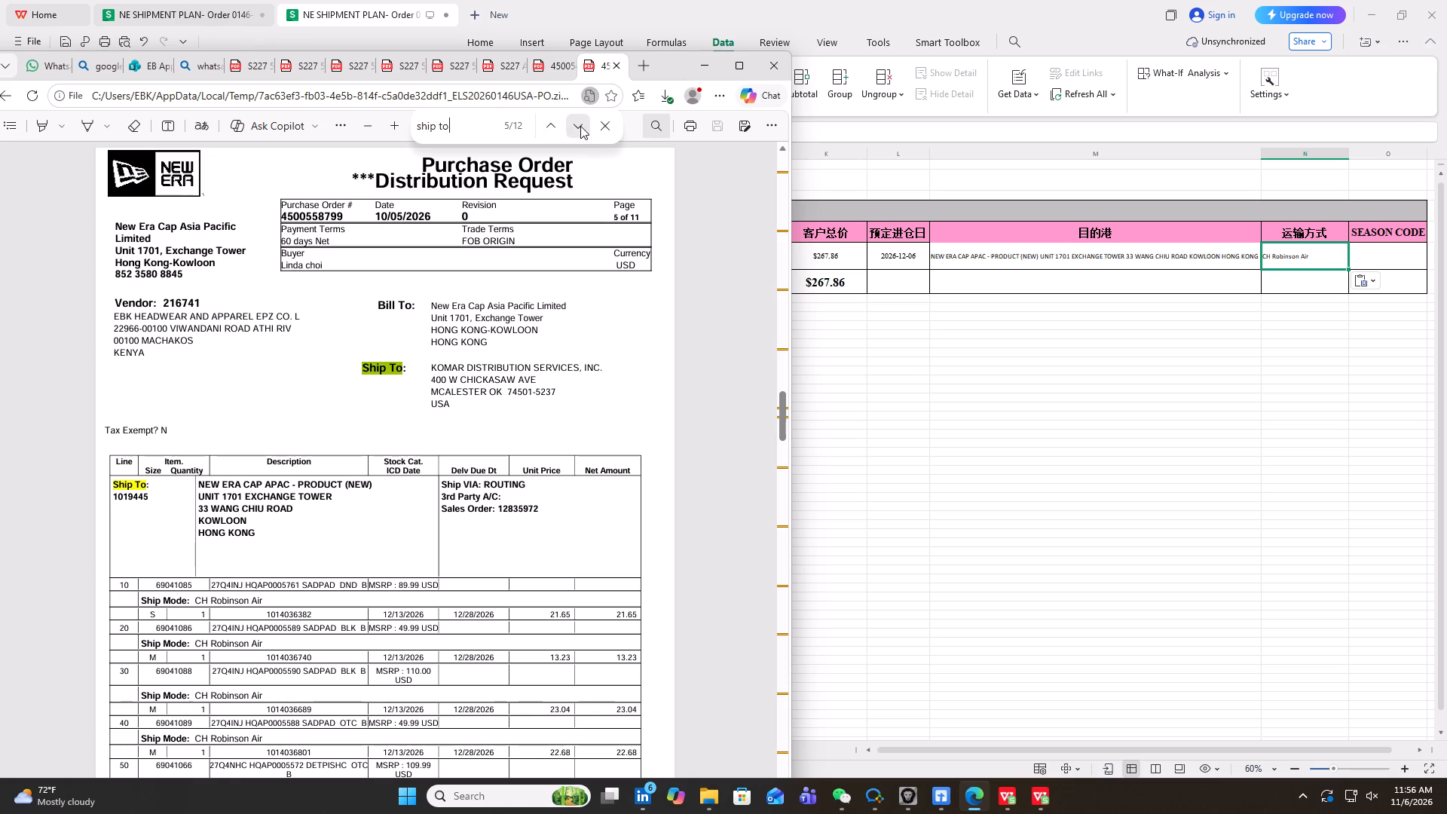
pyautogui.click(580, 126)
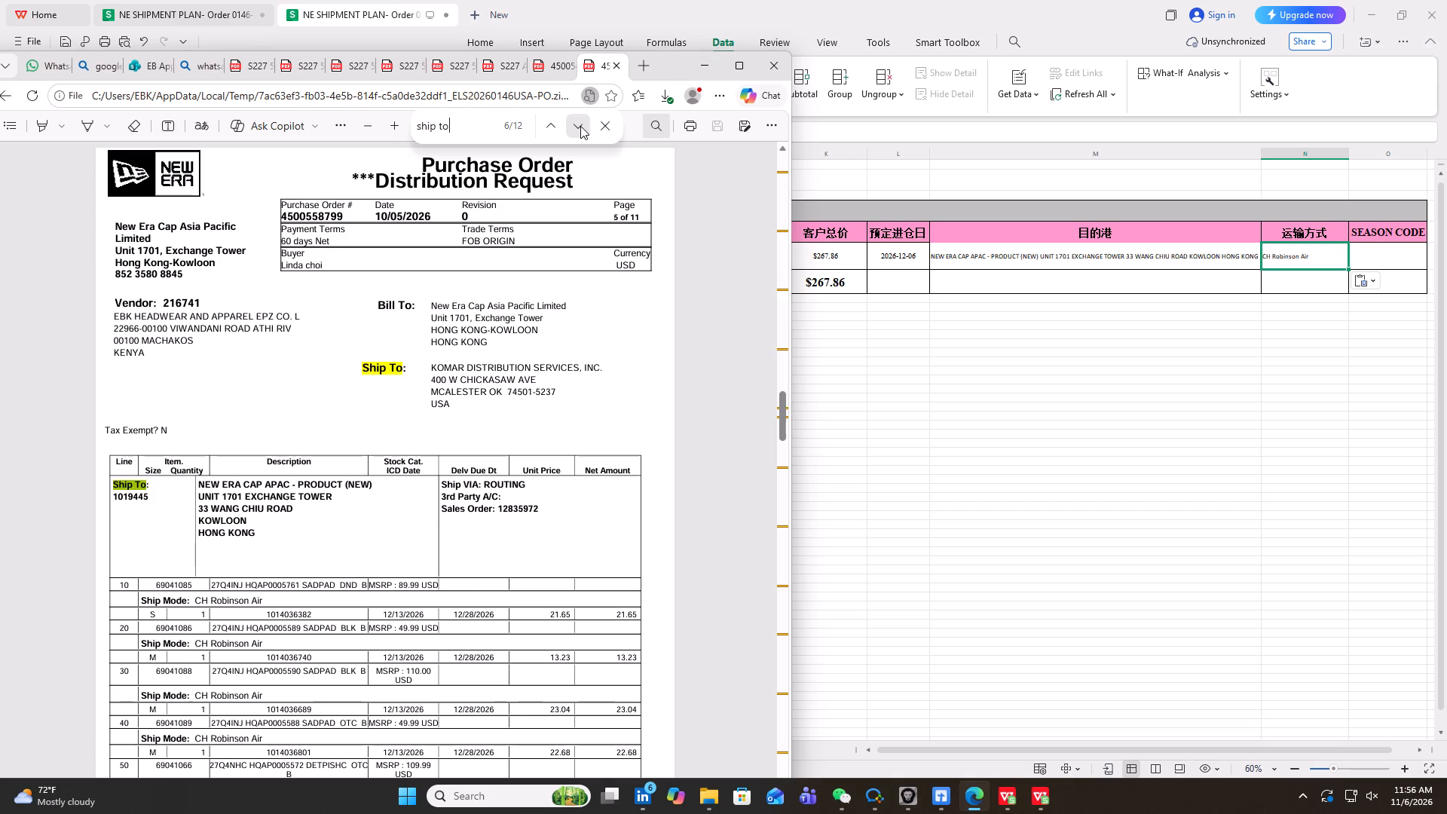
pyautogui.click(580, 126)
pyautogui.click(580, 126)
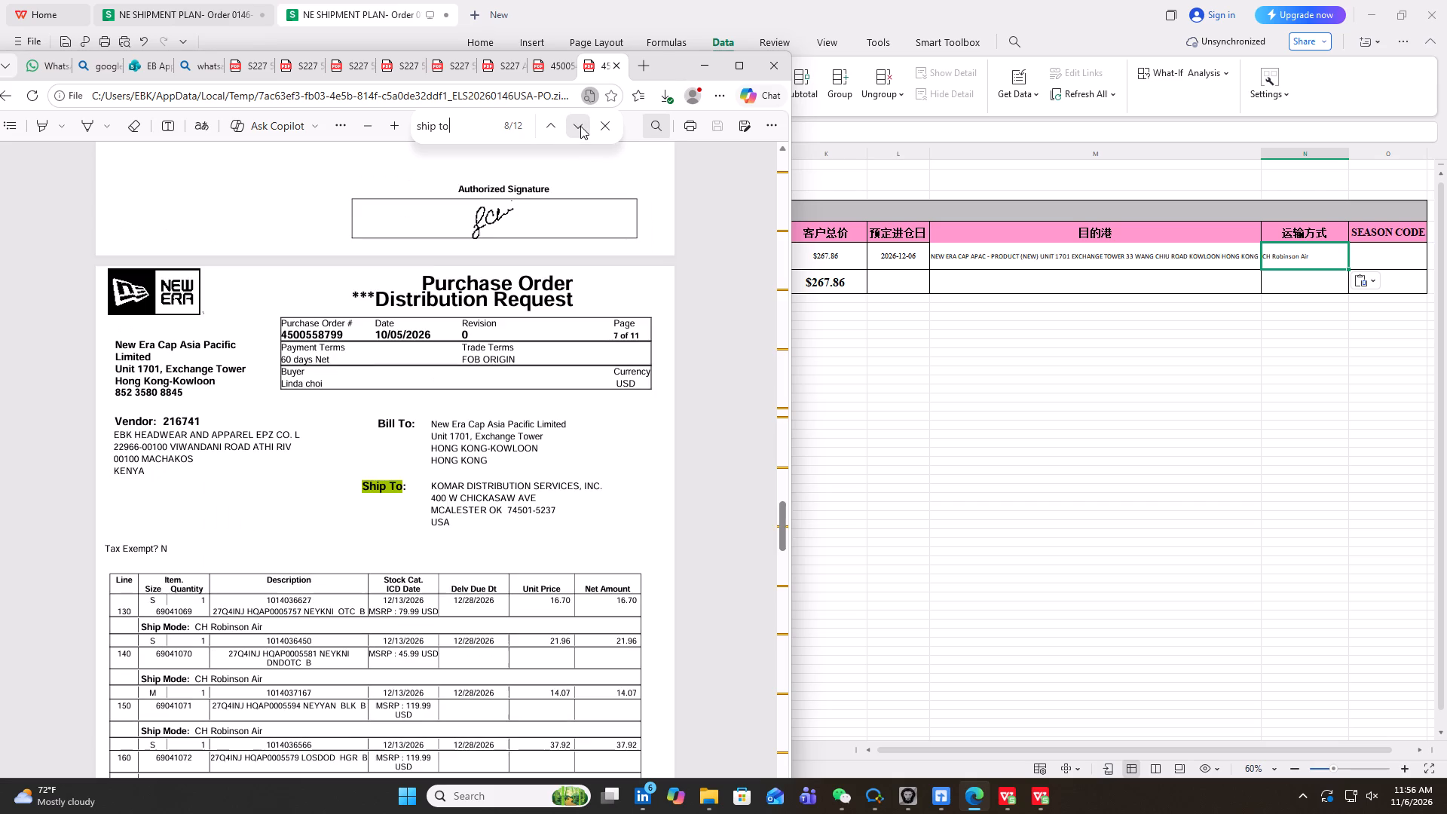
pyautogui.click(580, 126)
pyautogui.click(580, 126)
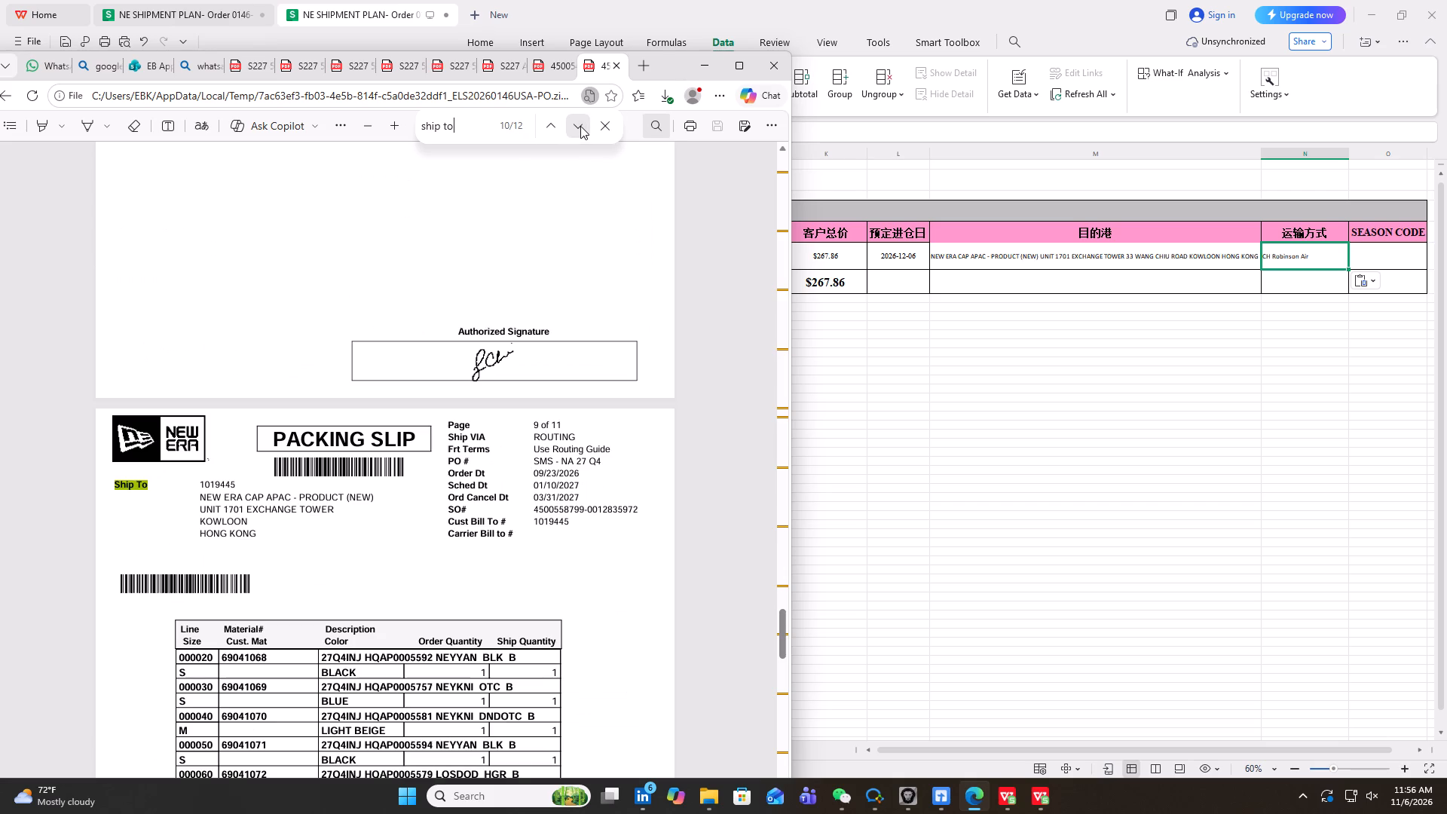
pyautogui.click(580, 126)
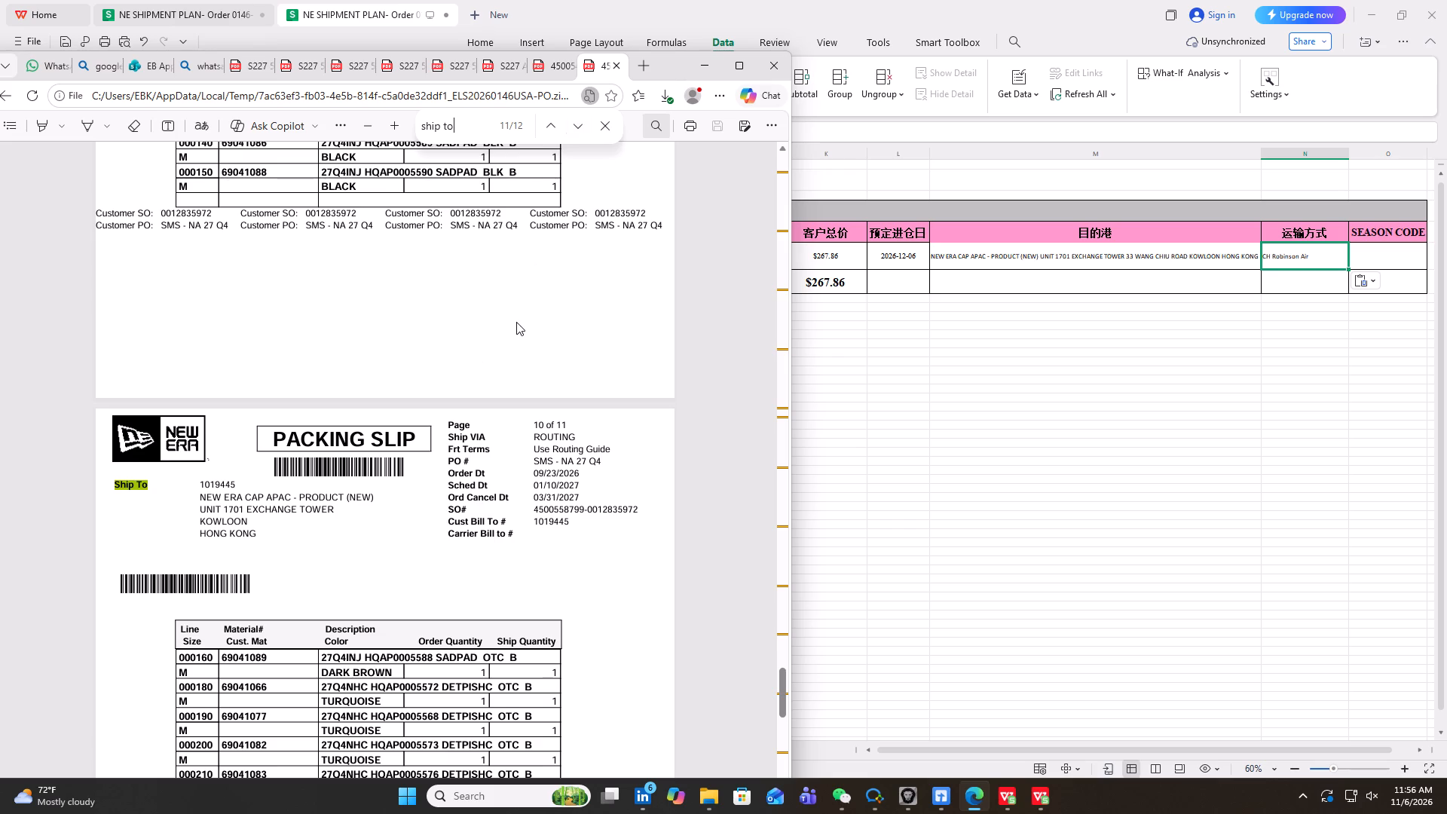
pyautogui.scroll(-2, 516, 322)
pyautogui.click(583, 124)
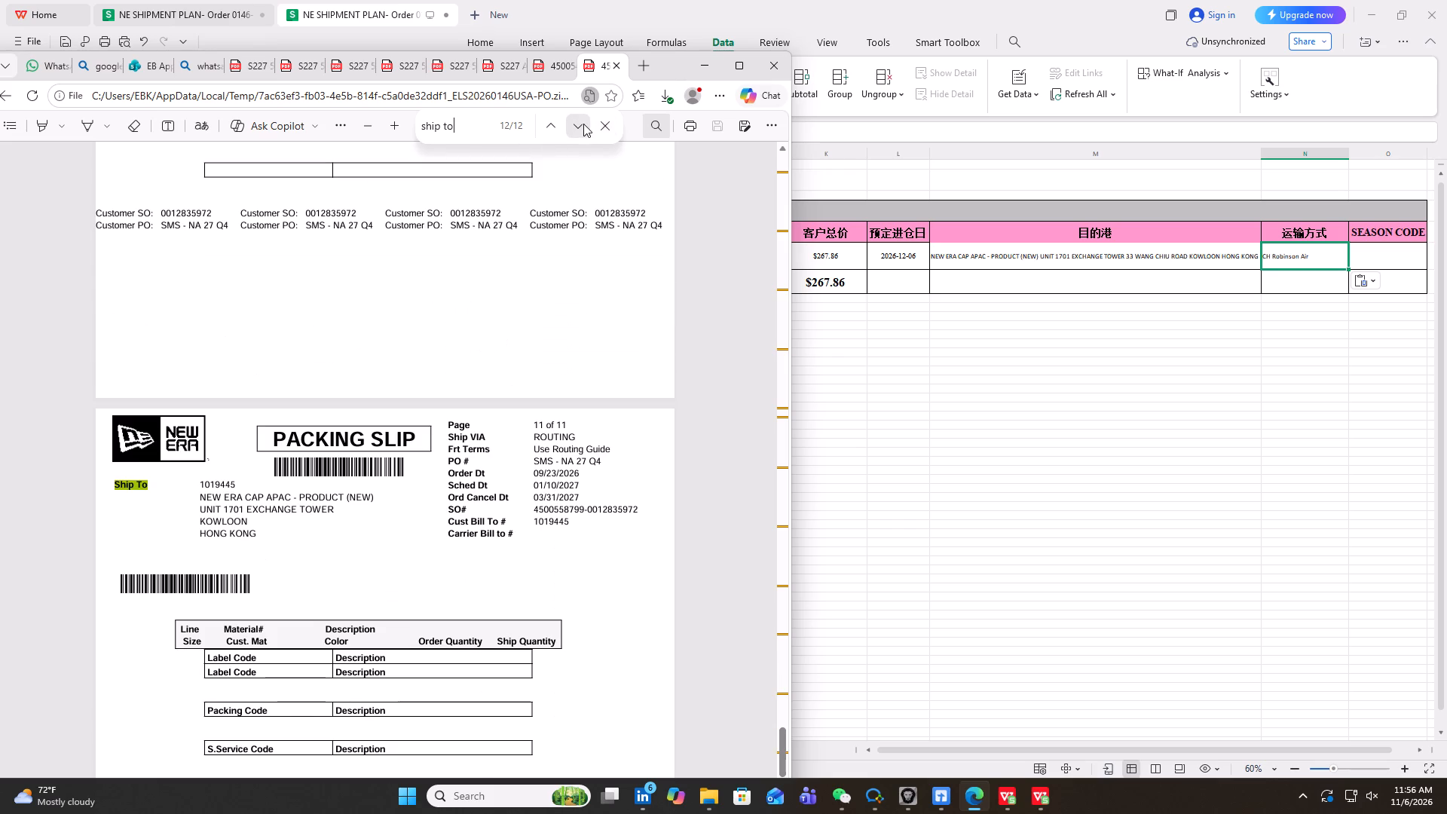
pyautogui.click(583, 124)
pyautogui.click(583, 124)
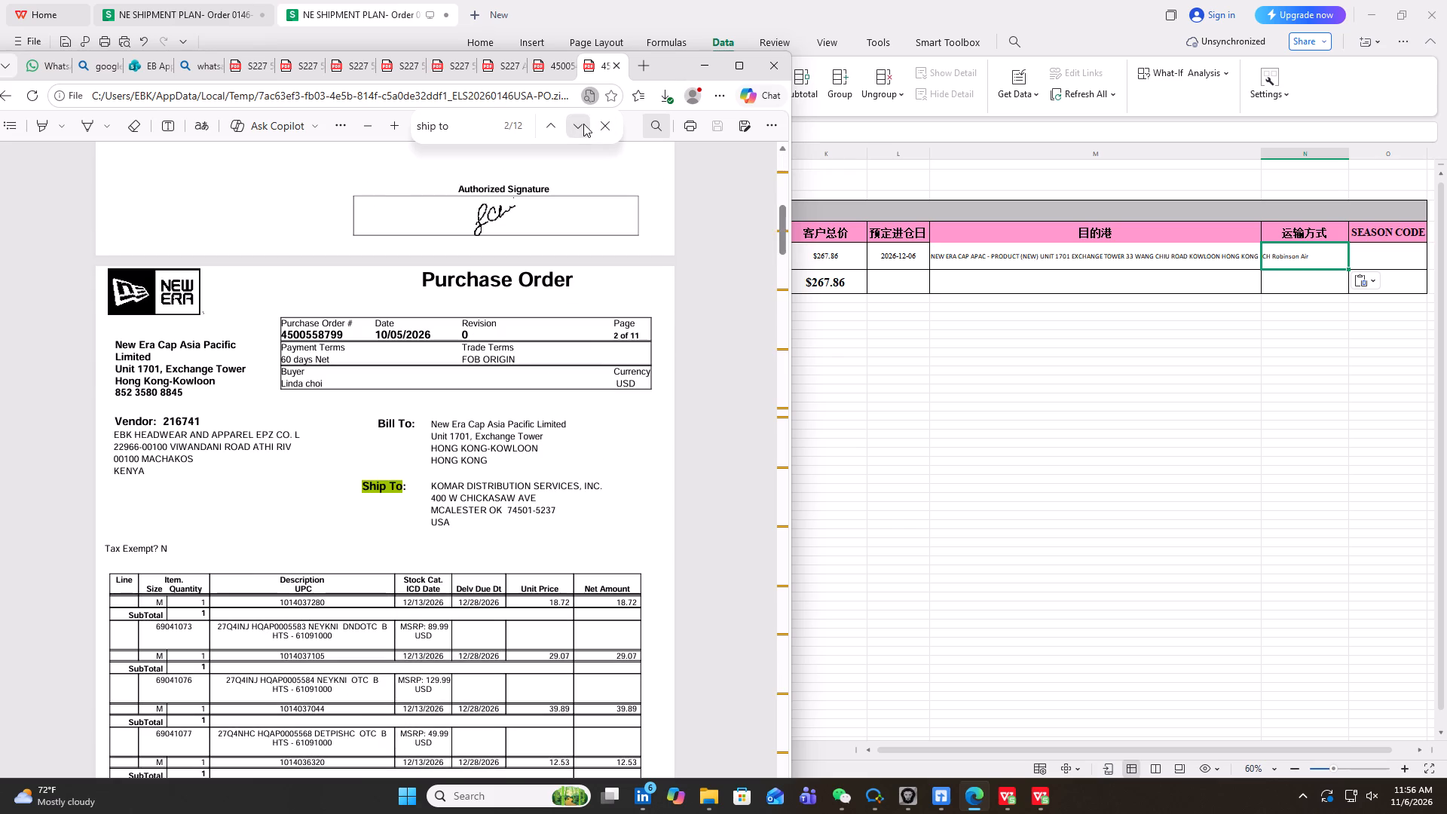
pyautogui.click(583, 124)
pyautogui.click(583, 124)
pyautogui.click(583, 124)
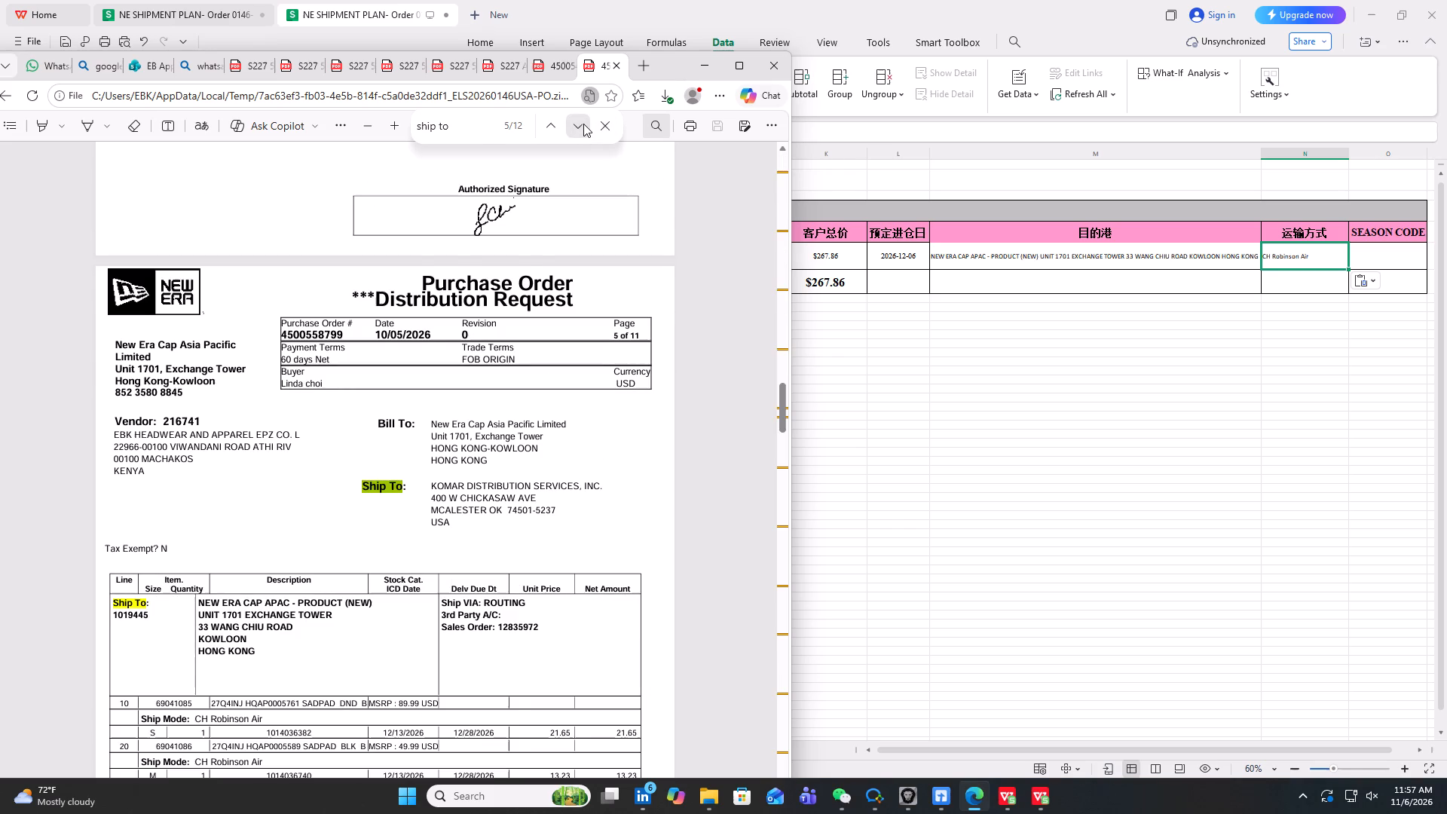
pyautogui.click(583, 124)
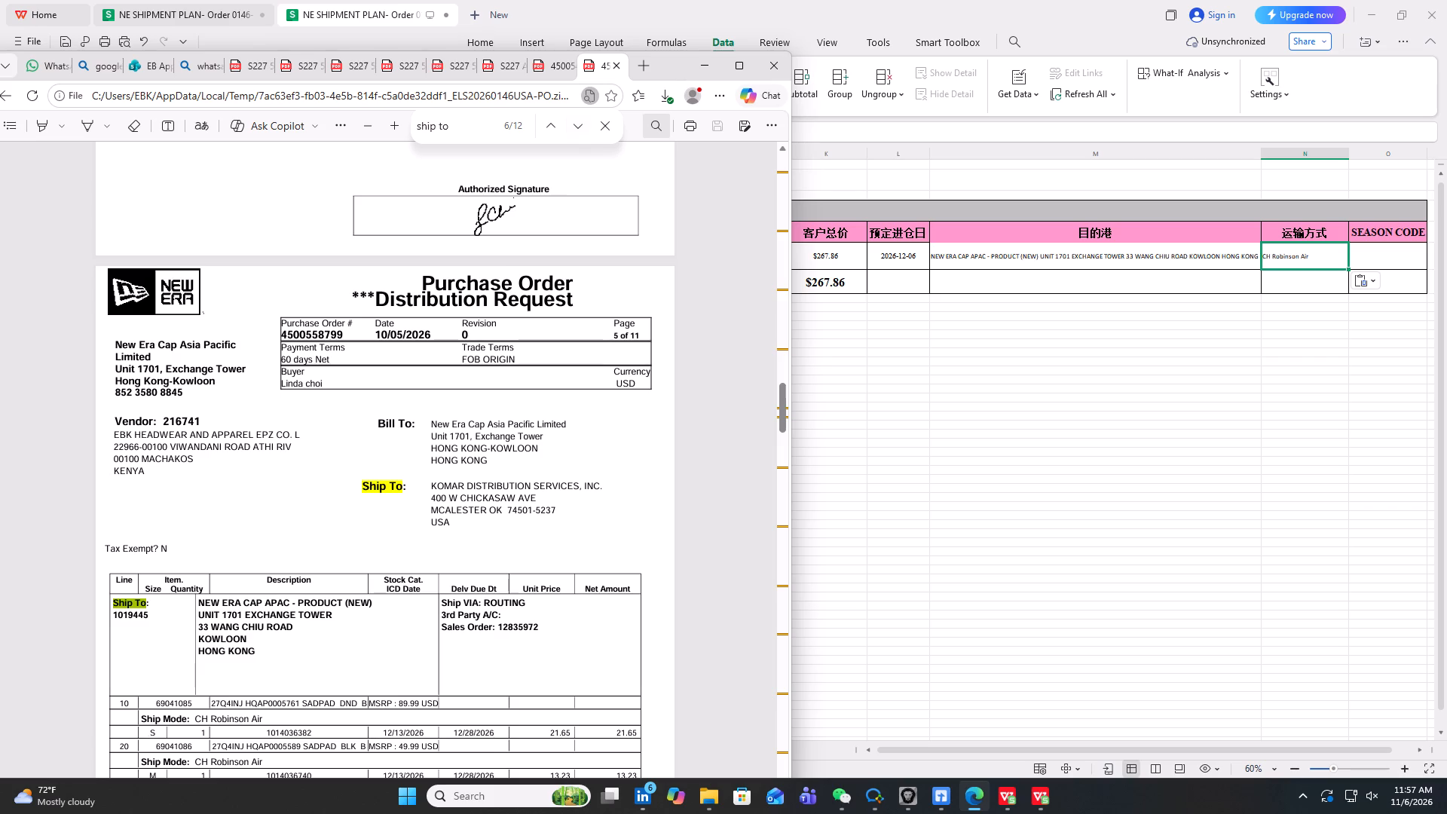
pyautogui.click(701, 68)
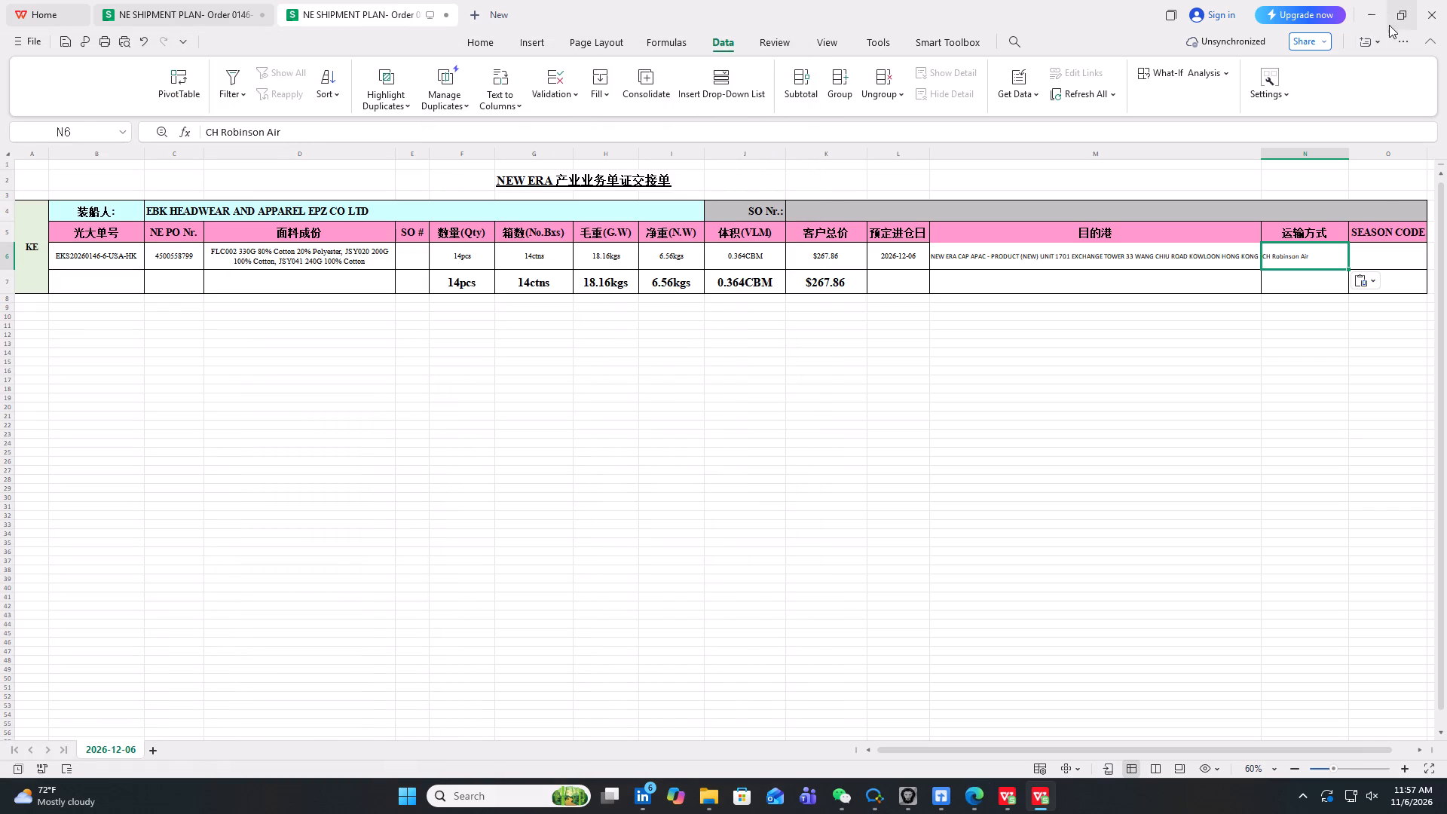
pyautogui.click(1398, 14)
pyautogui.click(1253, 92)
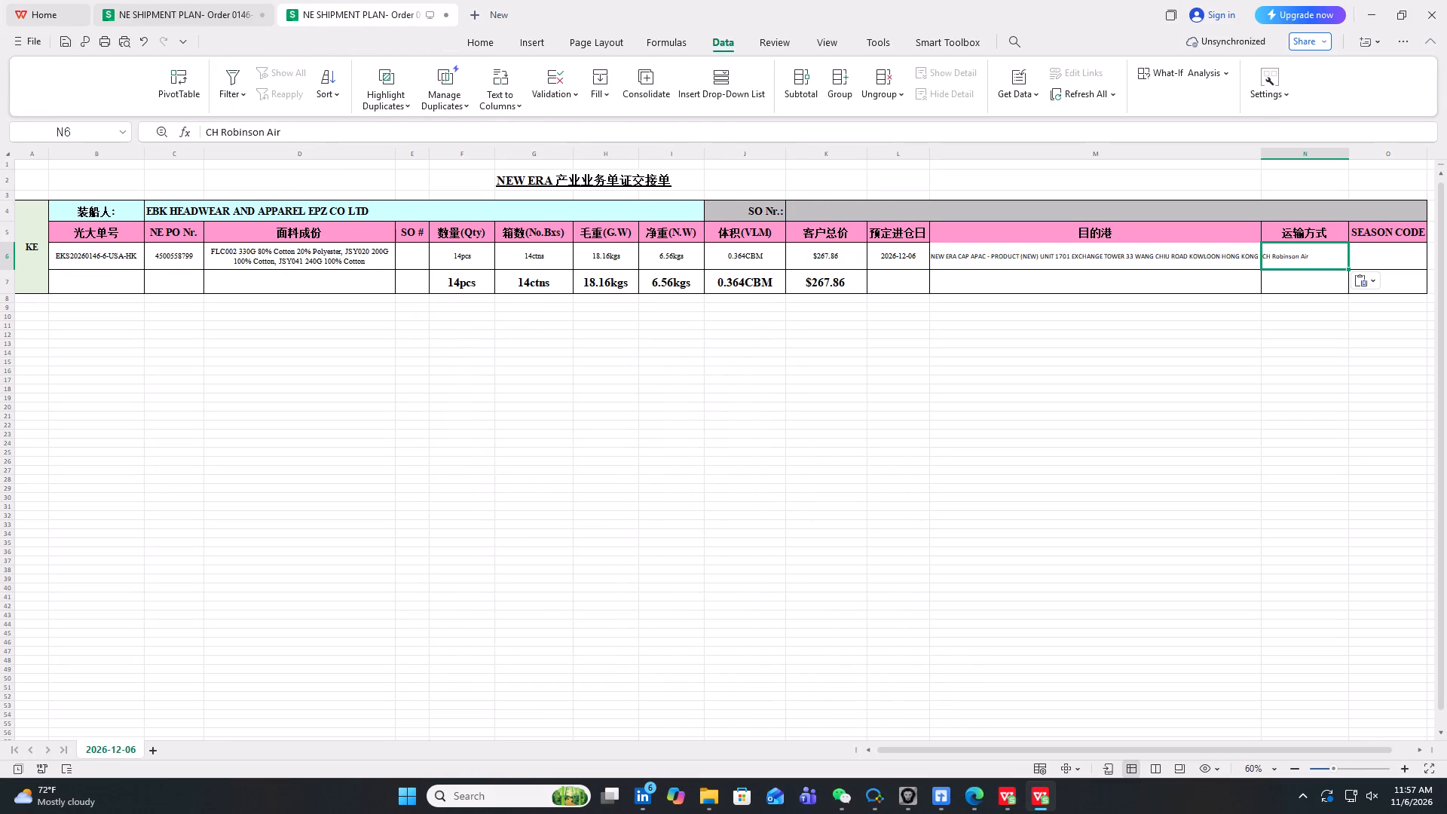
# Centre the 目的港 address in cell M6 horizontally, wrap its text, and widen column M slightly.
pyautogui.click(1079, 252)
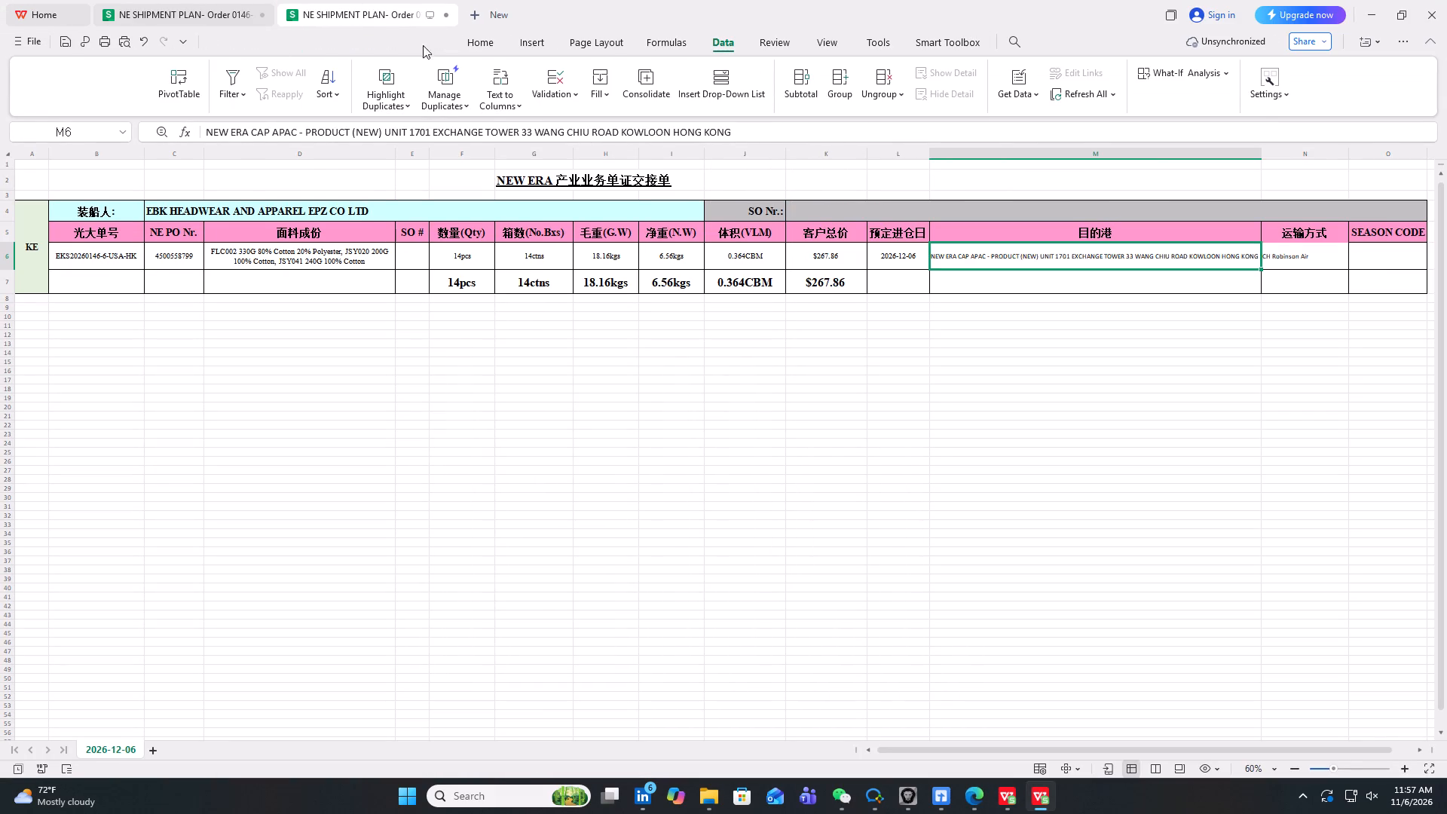
pyautogui.click(473, 43)
pyautogui.click(398, 94)
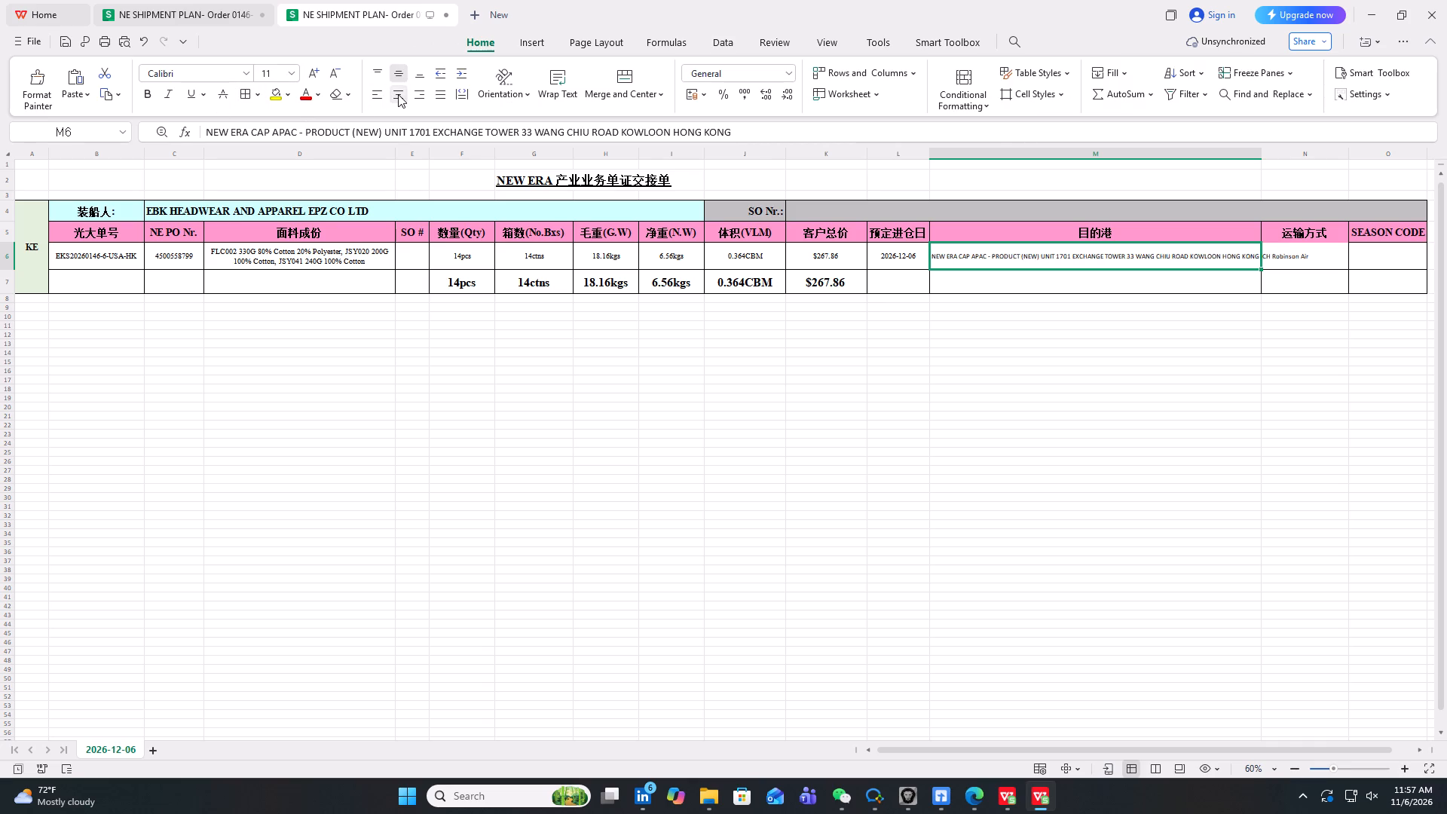
pyautogui.click(553, 81)
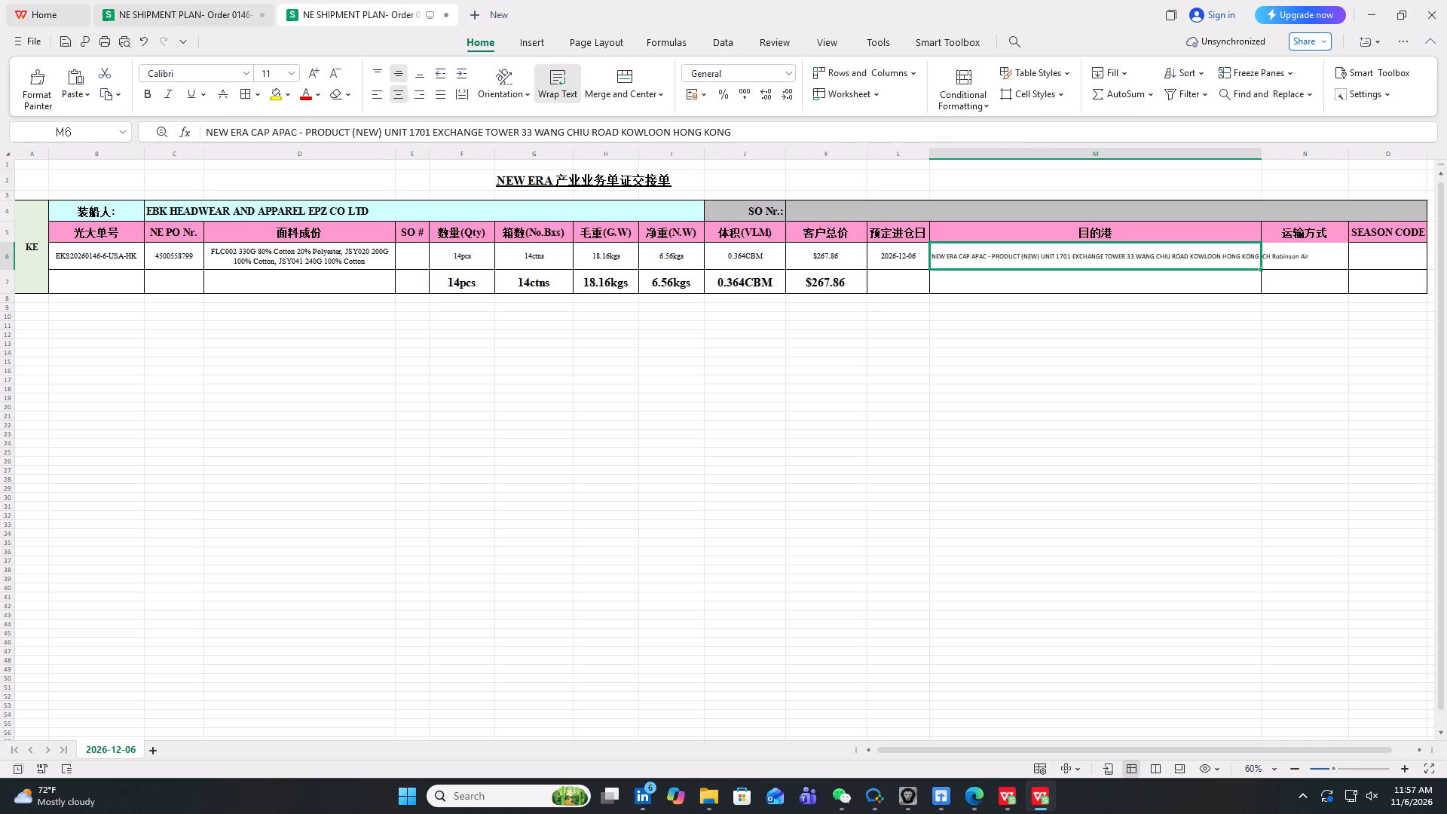
pyautogui.moveTo(1262, 152); pyautogui.dragTo(1283, 154)
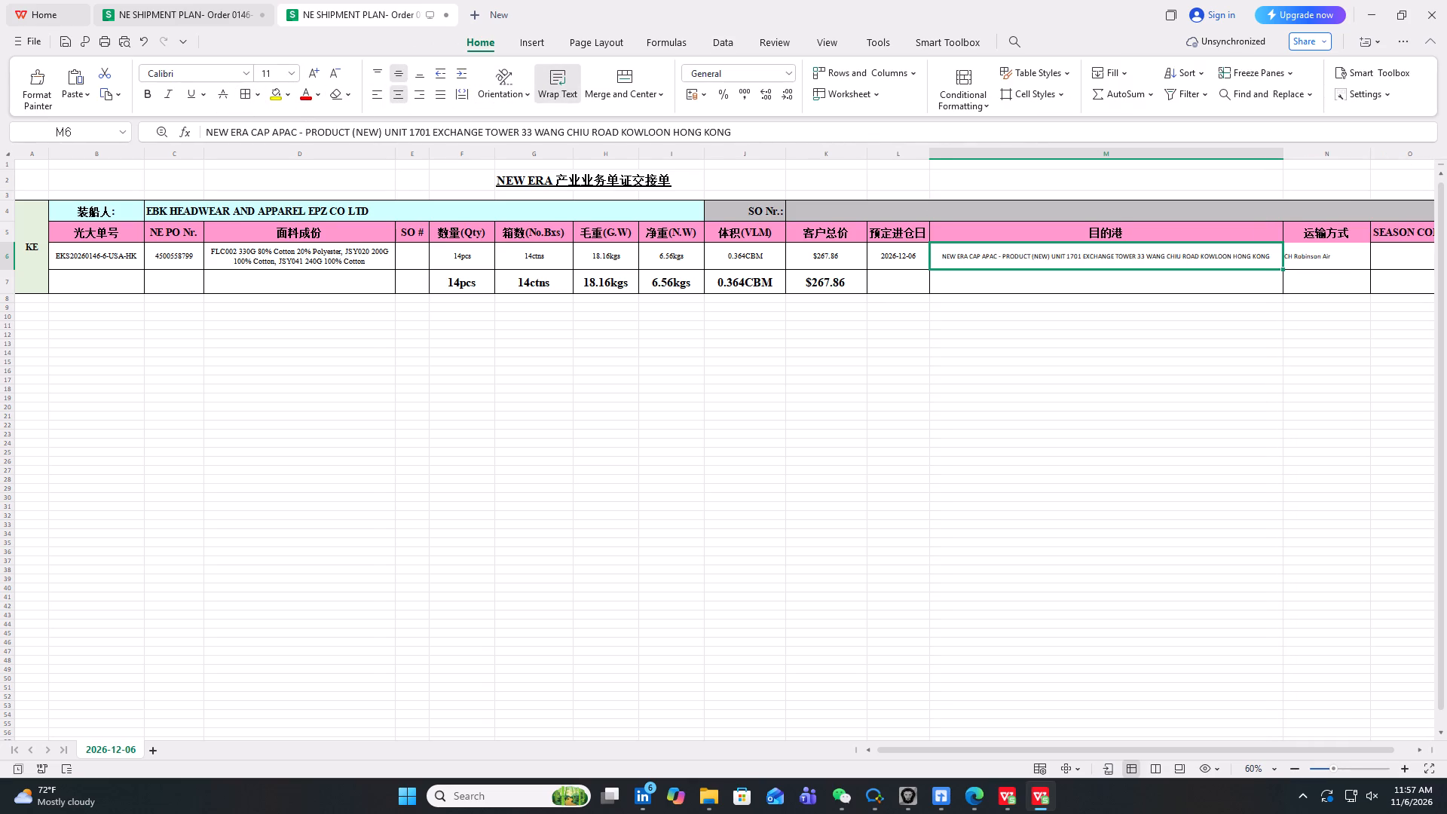
# Set the font of the 目的港 address in cell M6 to Times New Roman.
pyautogui.click(1093, 259)
pyautogui.click(179, 73)
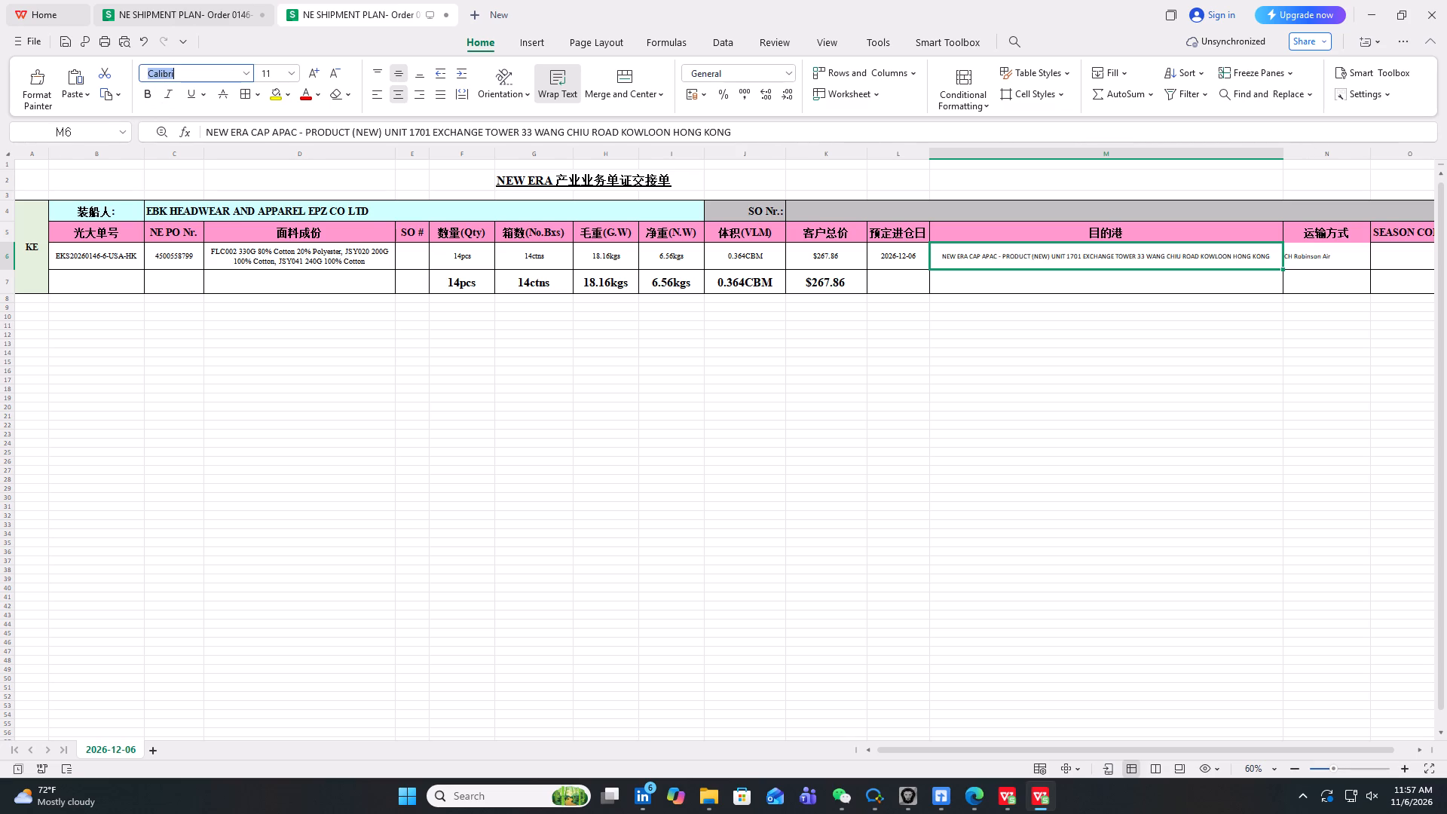
pyautogui.write('times')
pyautogui.click(175, 93)
# Format cells M6:N6 together, trying Times New Roman as the font, setting size 12 and centring them horizontally.
pyautogui.moveTo(1045, 252); pyautogui.dragTo(1353, 251)
pyautogui.click(224, 72)
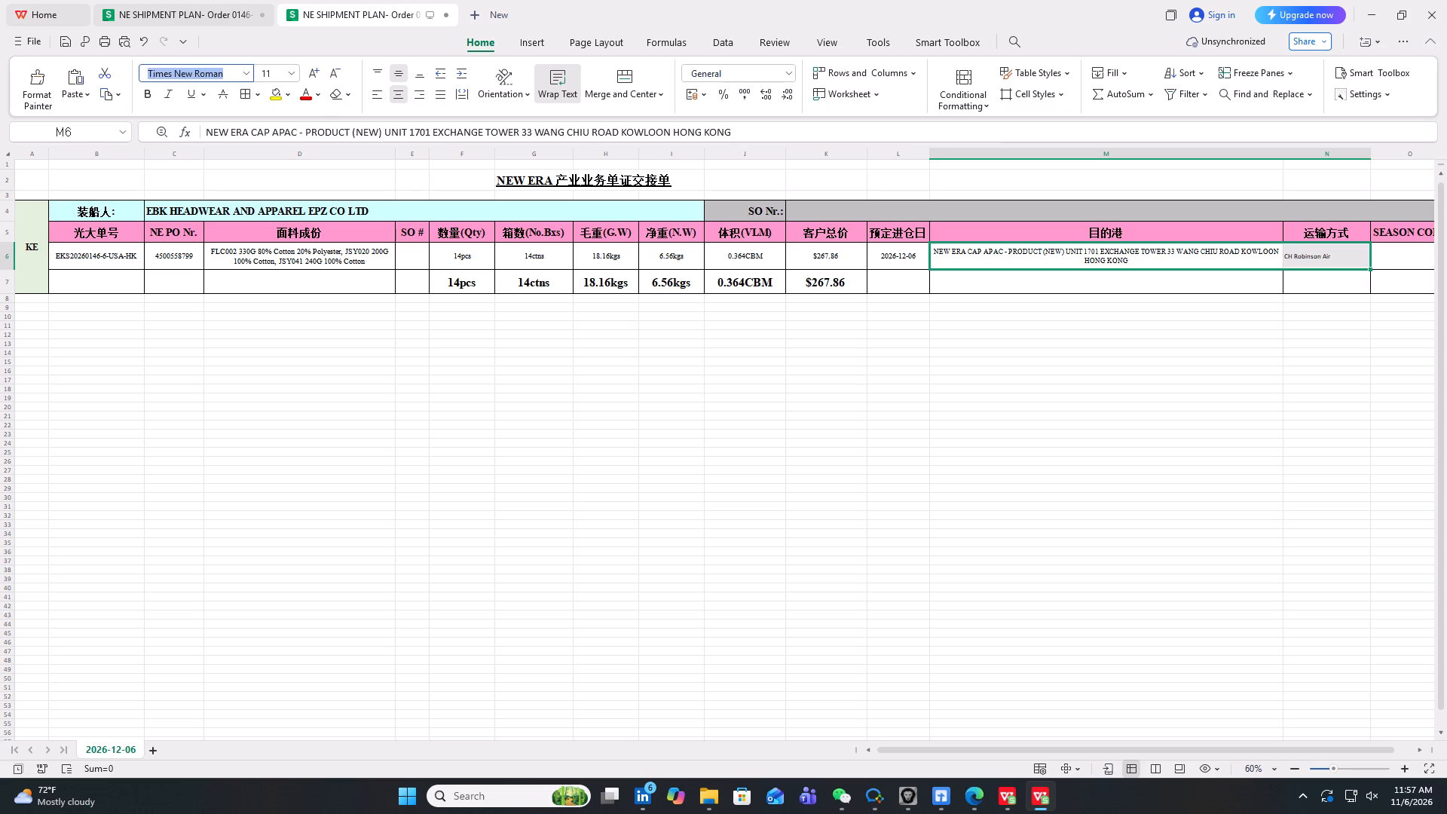
pyautogui.write('times')
pyautogui.click(216, 93)
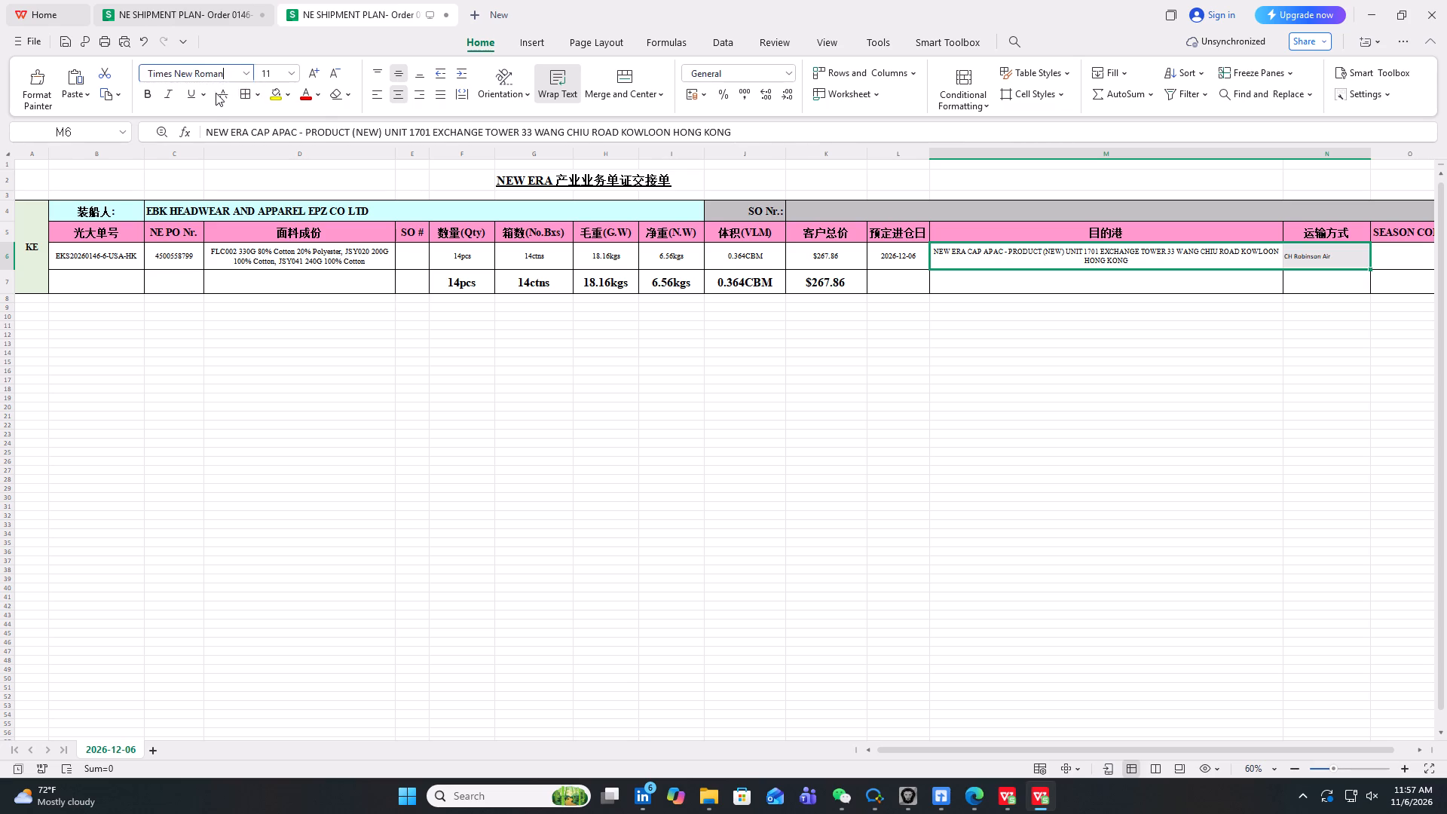
pyautogui.click(274, 65)
pyautogui.click(275, 67)
pyautogui.write('12')
pyautogui.press('Return')
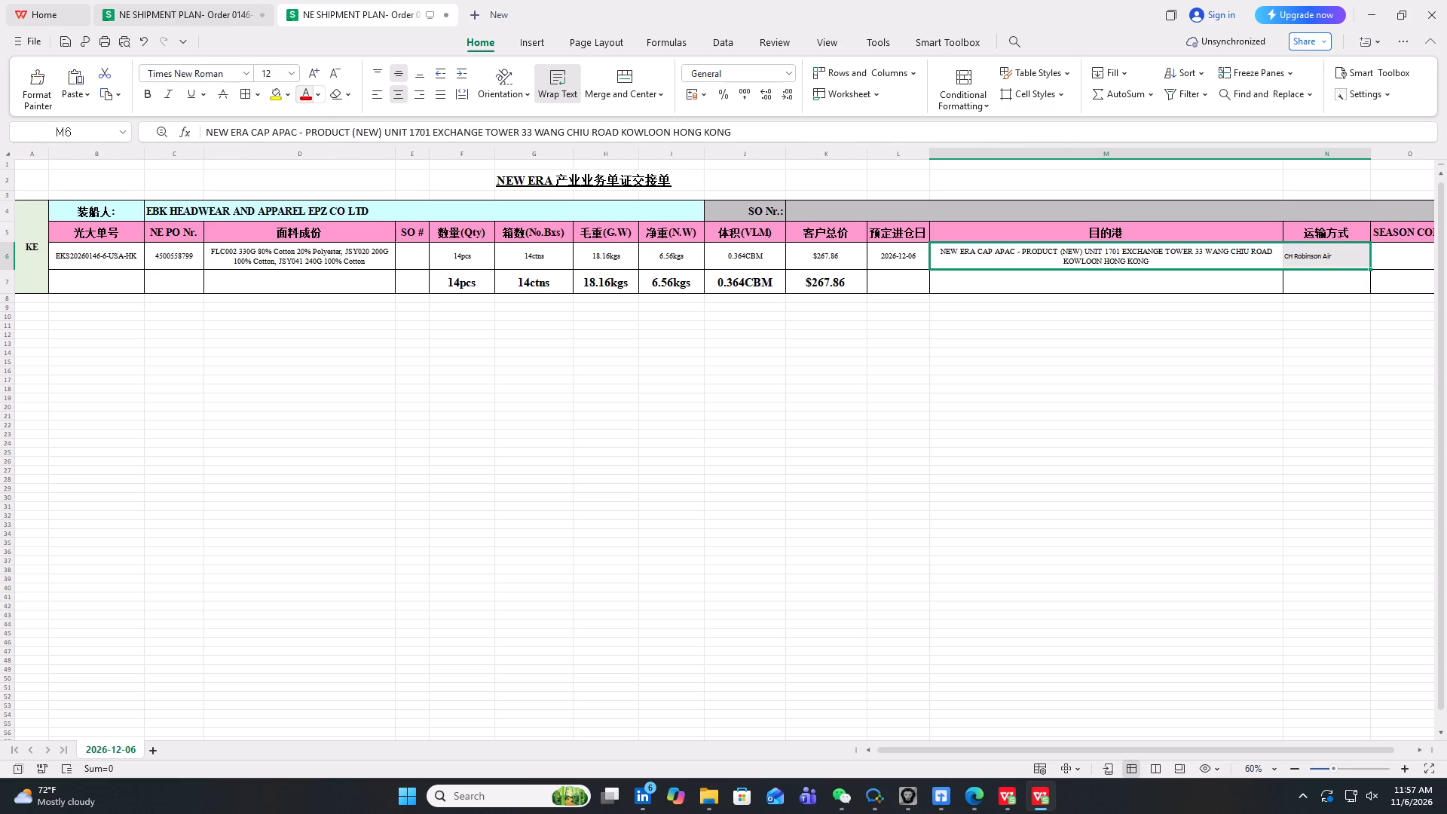
pyautogui.click(399, 93)
# Set the font of the 运输方式 cell N6 to Times New Roman.
pyautogui.click(1317, 249)
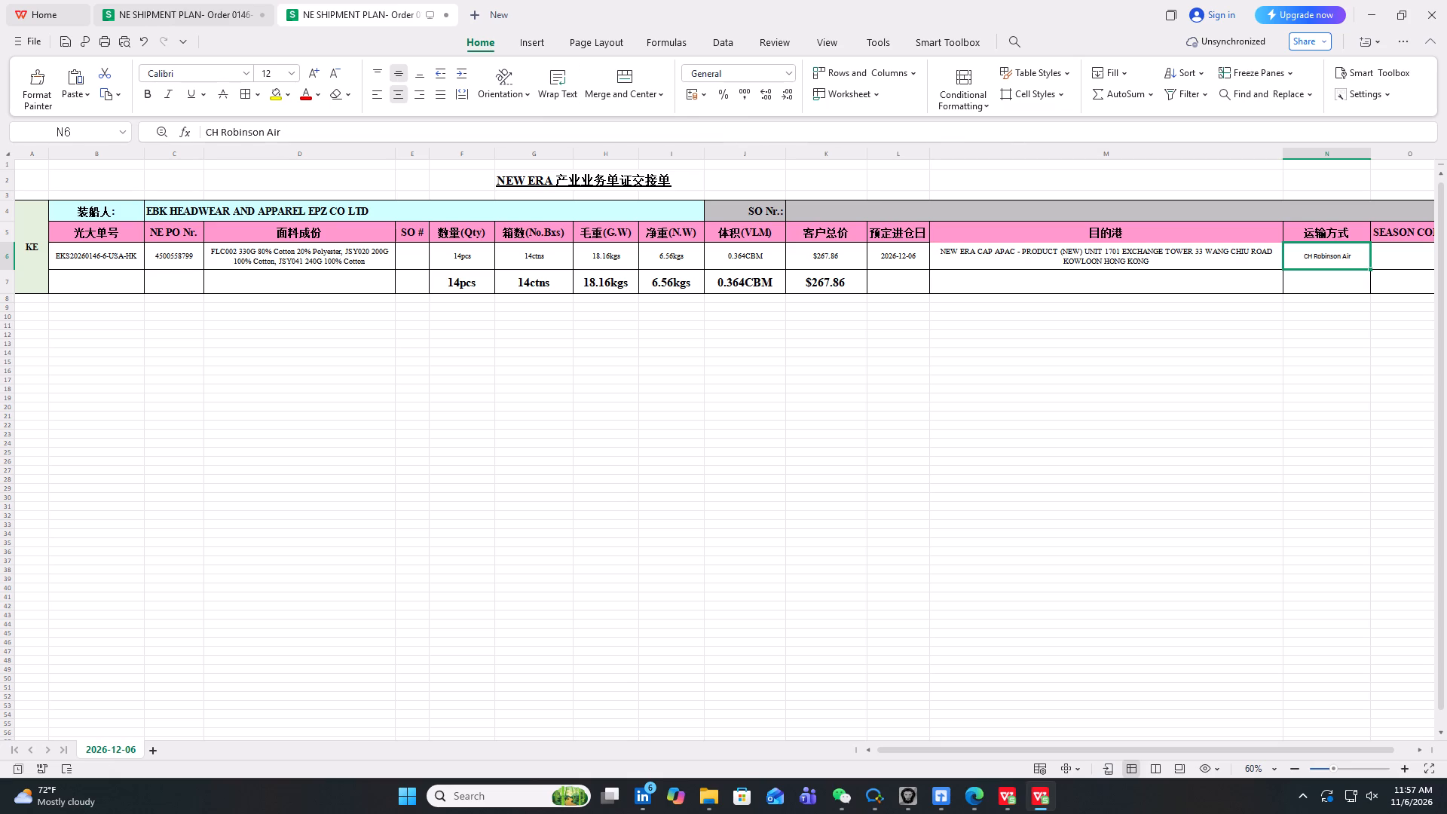
pyautogui.click(200, 71)
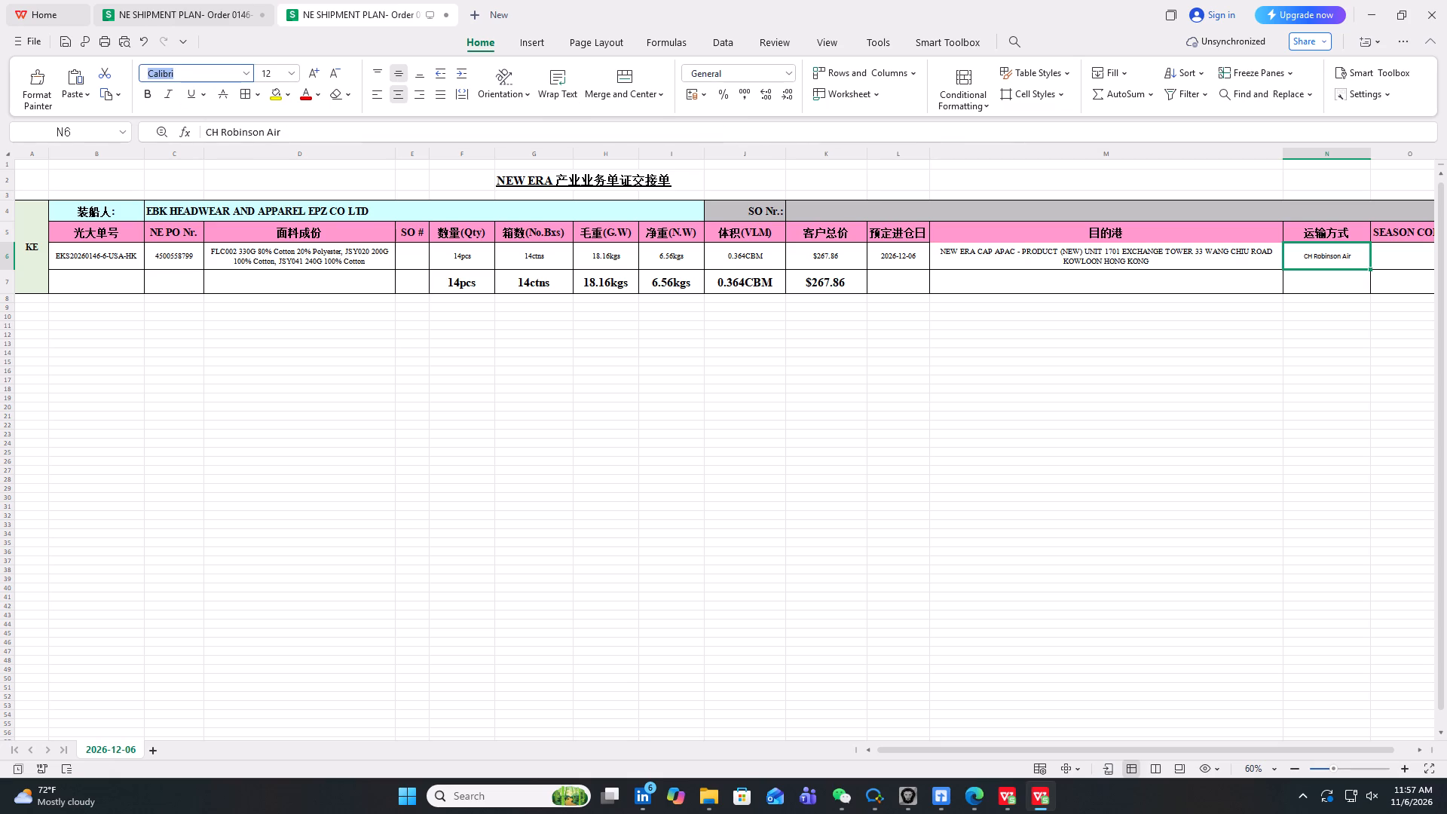
pyautogui.press('i')
pyautogui.press('BackSpace')
pyautogui.write('times')
pyautogui.click(199, 83)
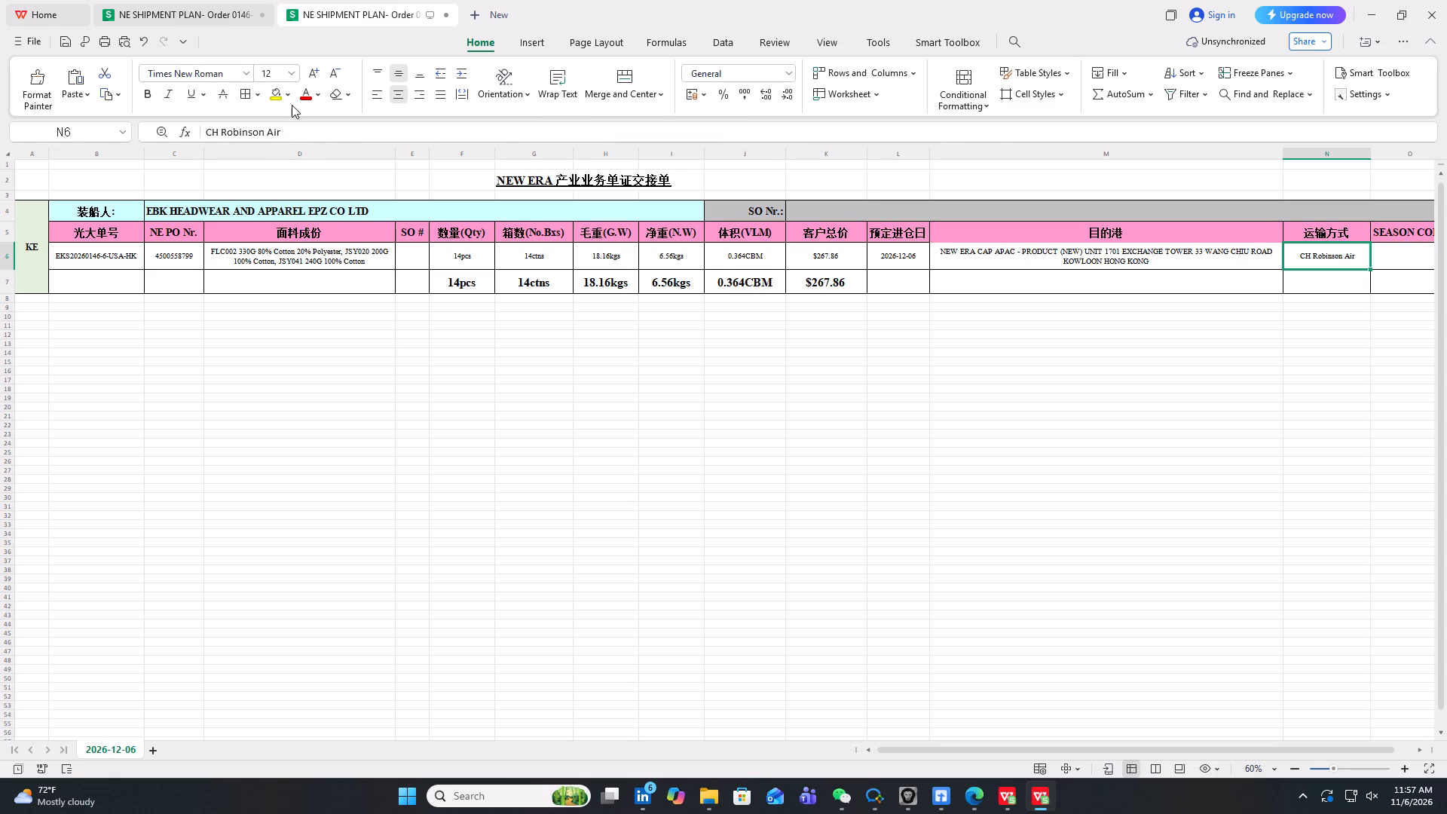
# Select the cells M6:N7 covering the 目的港 and 运输方式 entries and the row below them.
pyautogui.click(1056, 270)
pyautogui.moveTo(1058, 252); pyautogui.dragTo(1231, 288)
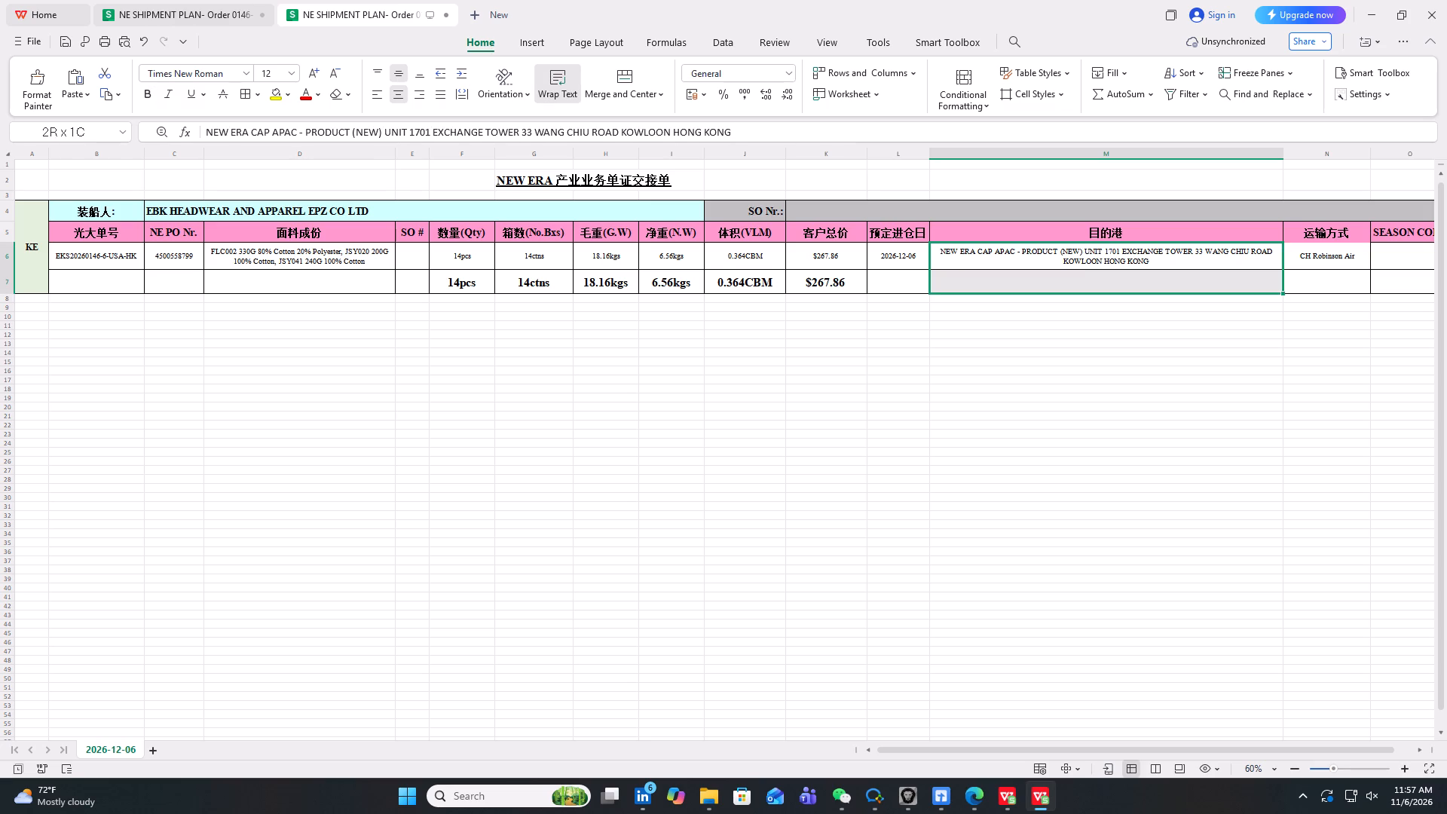
pyautogui.moveTo(1231, 288); pyautogui.dragTo(1223, 20)
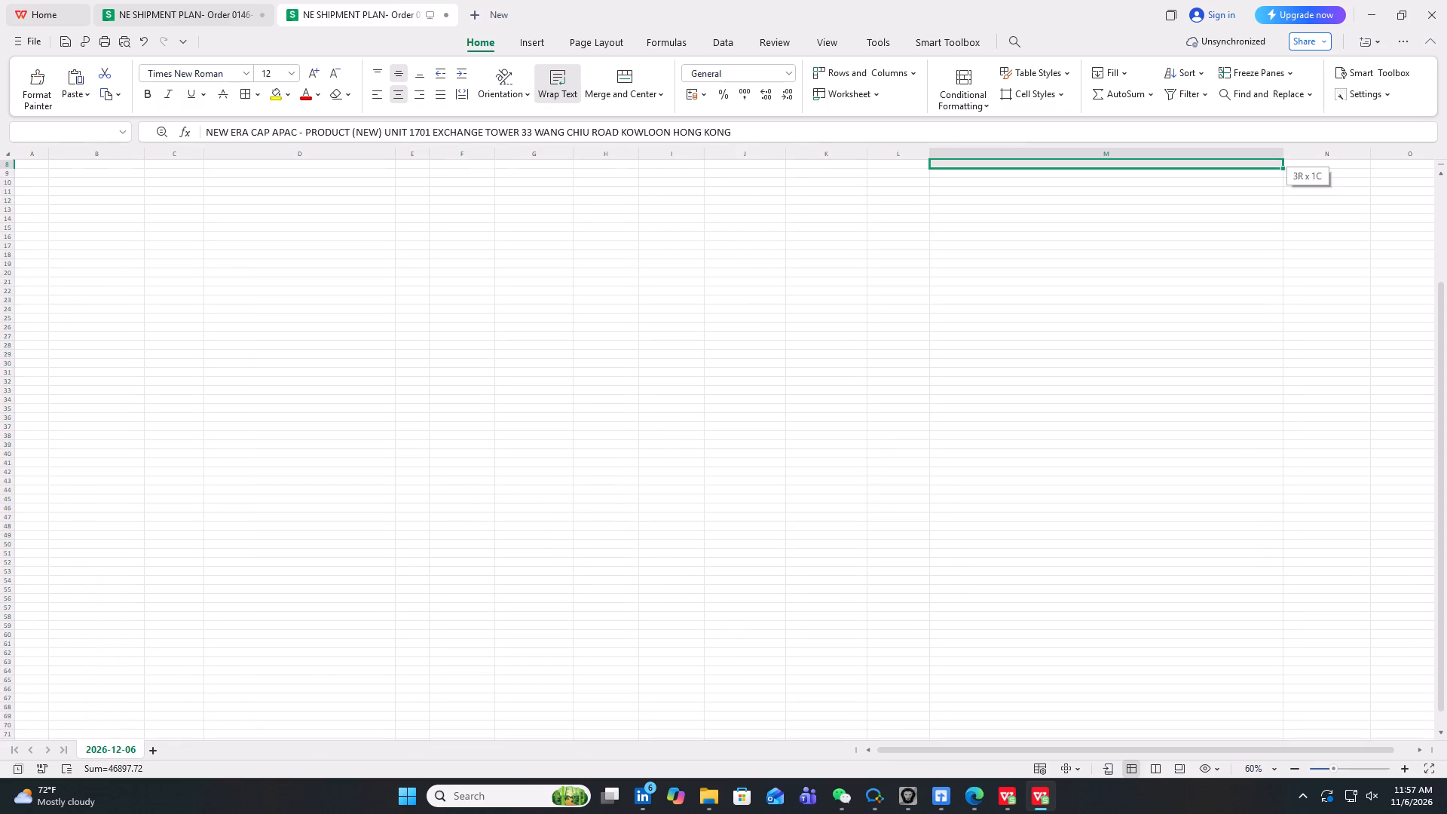
pyautogui.moveTo(1223, 20); pyautogui.dragTo(1309, 200)
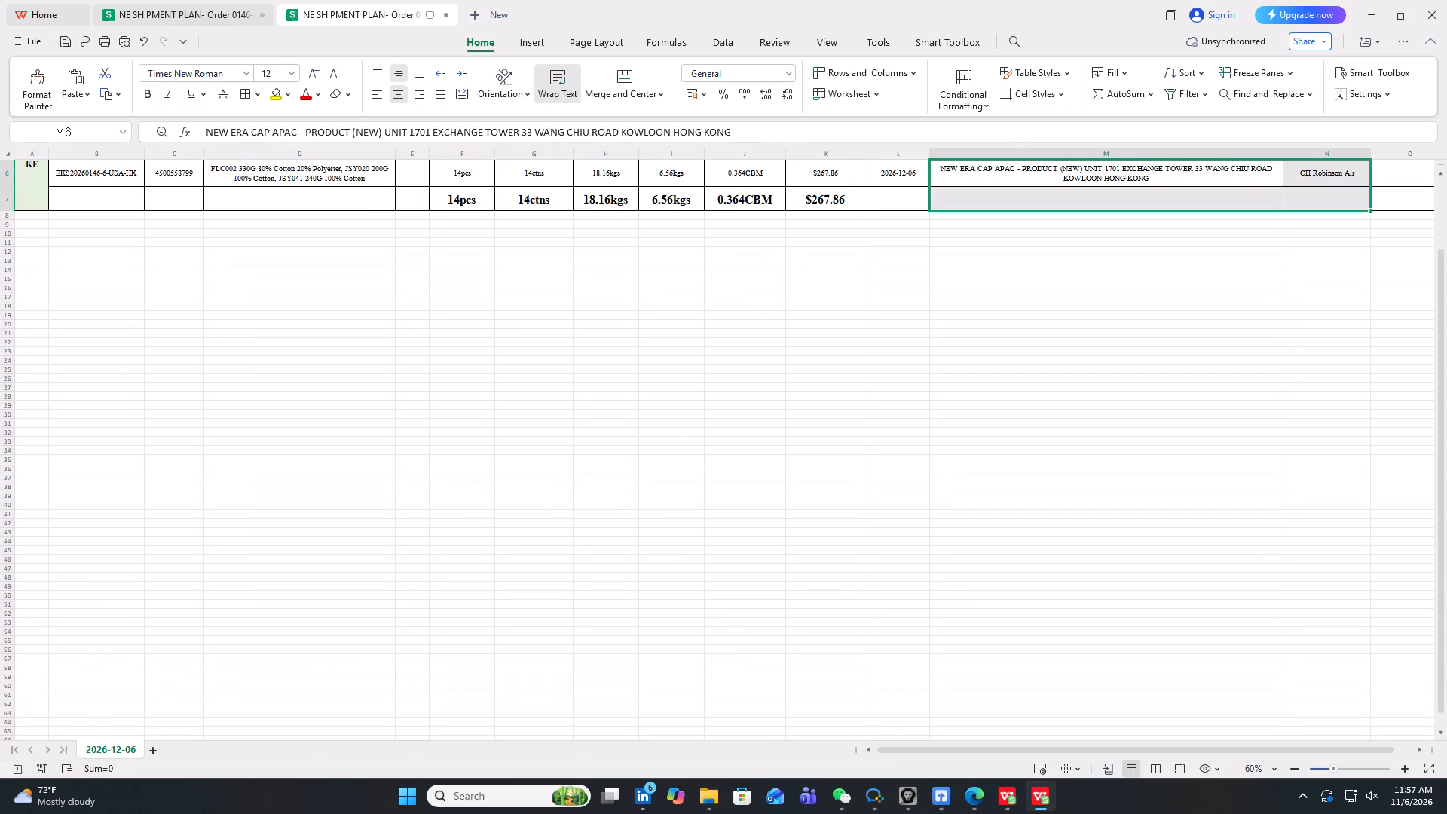
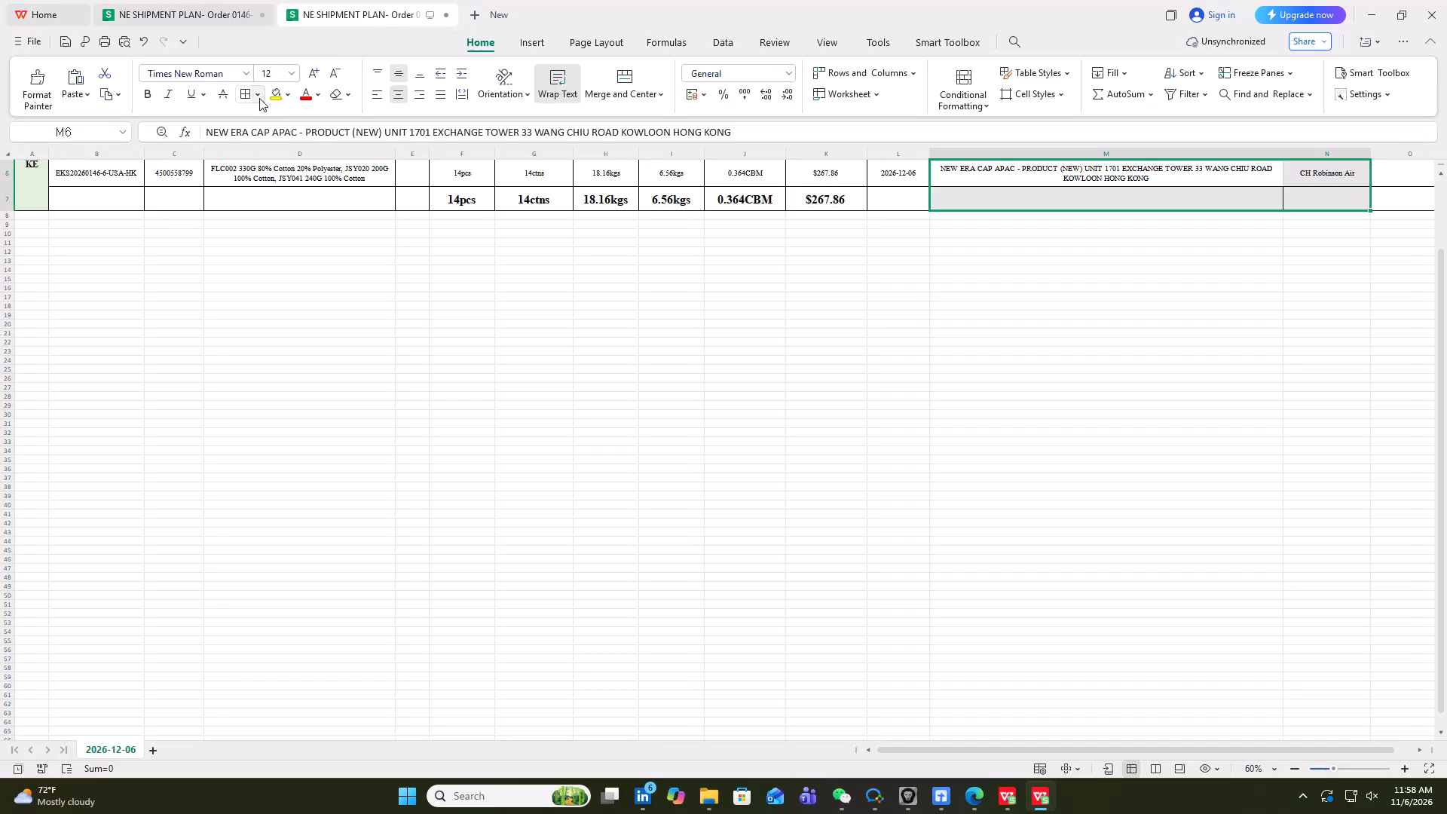
# Apply cell borders to M6:N7, covering the 目的港 and 运输方式 entries and the row below.
pyautogui.click(243, 95)
pyautogui.click(1193, 198)
pyautogui.scroll(8, 527, 375)
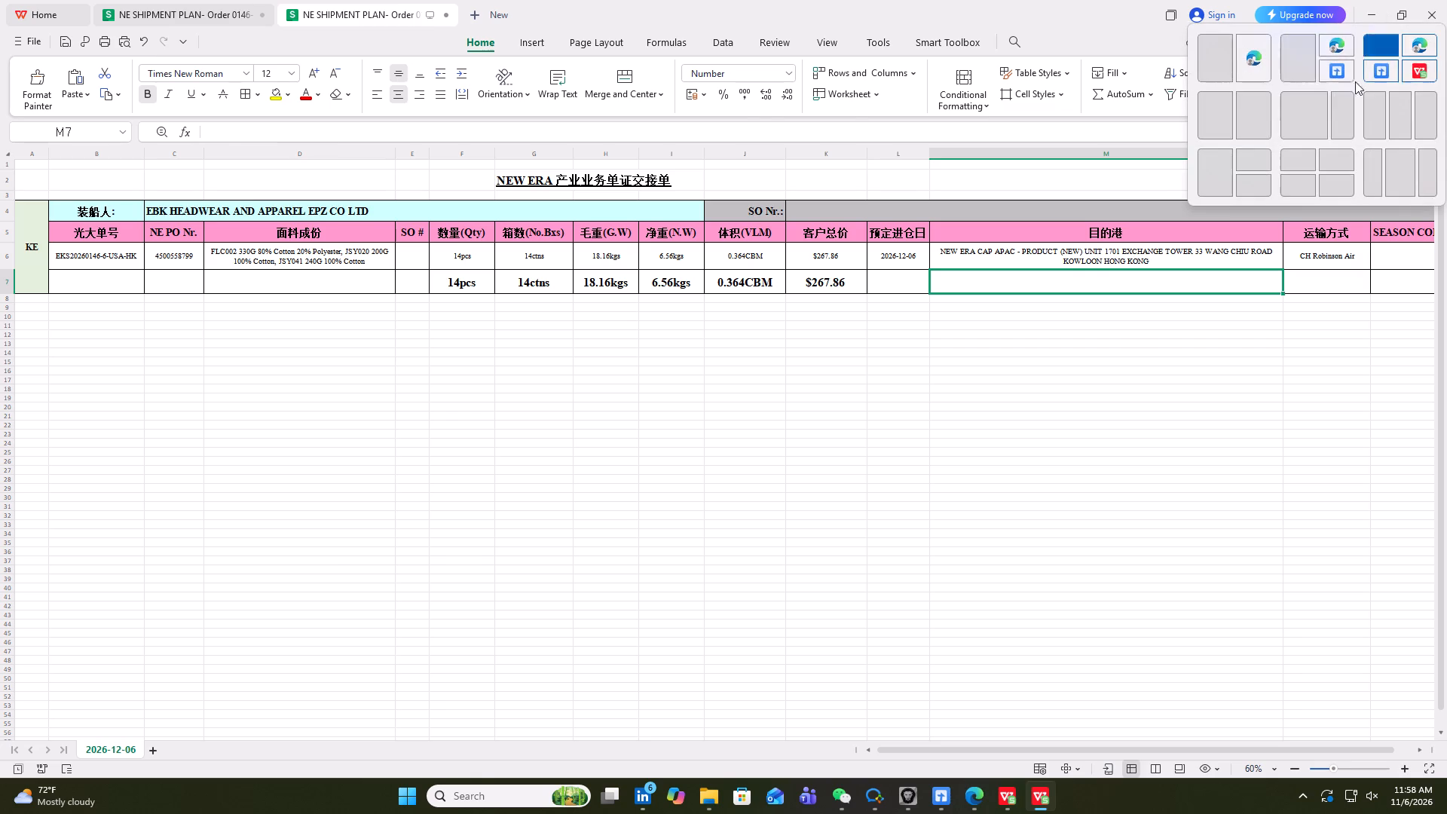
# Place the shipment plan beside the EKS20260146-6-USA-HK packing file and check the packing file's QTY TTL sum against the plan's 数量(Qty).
pyautogui.click(1248, 123)
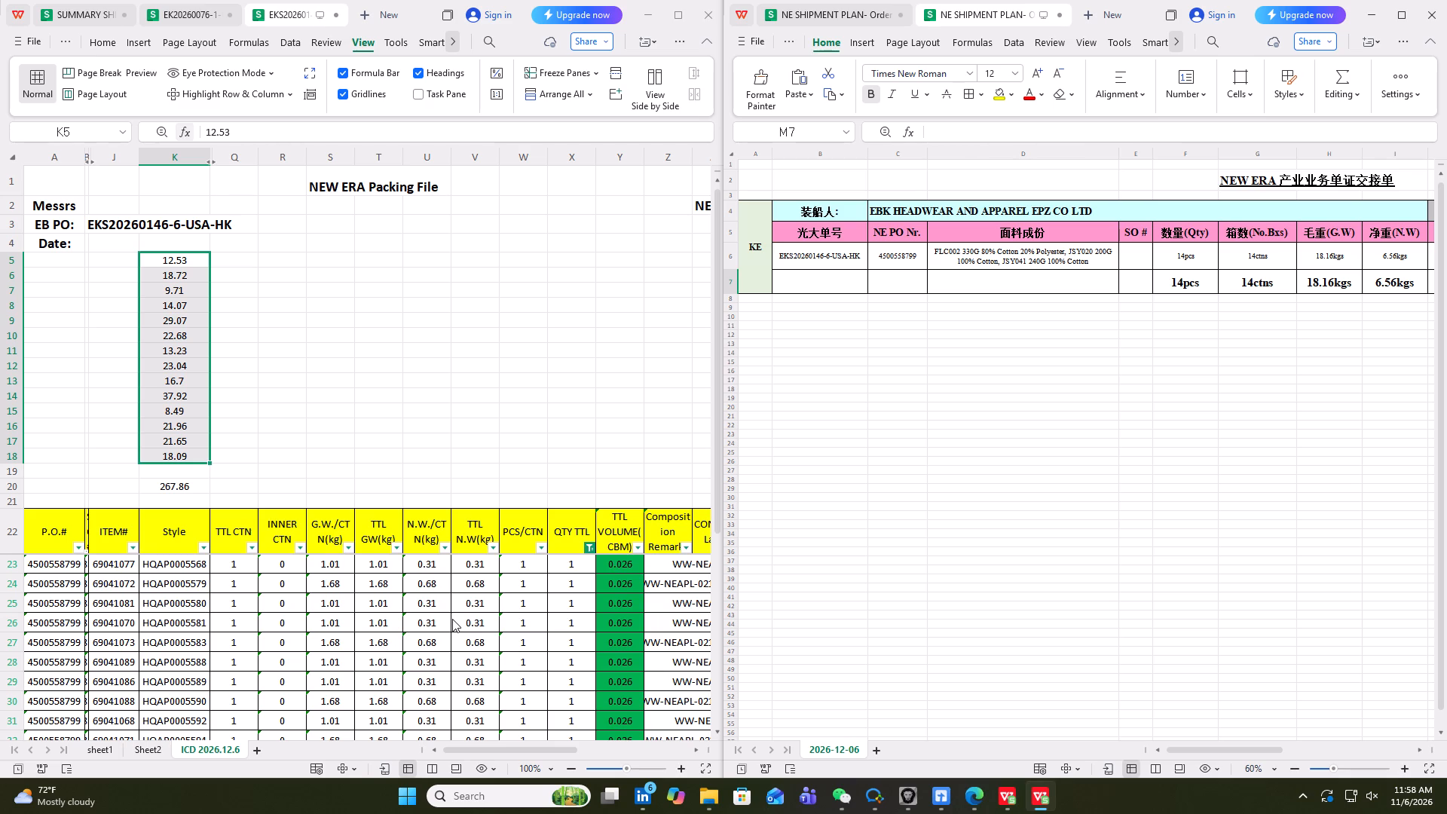
pyautogui.scroll(-5, 452, 619)
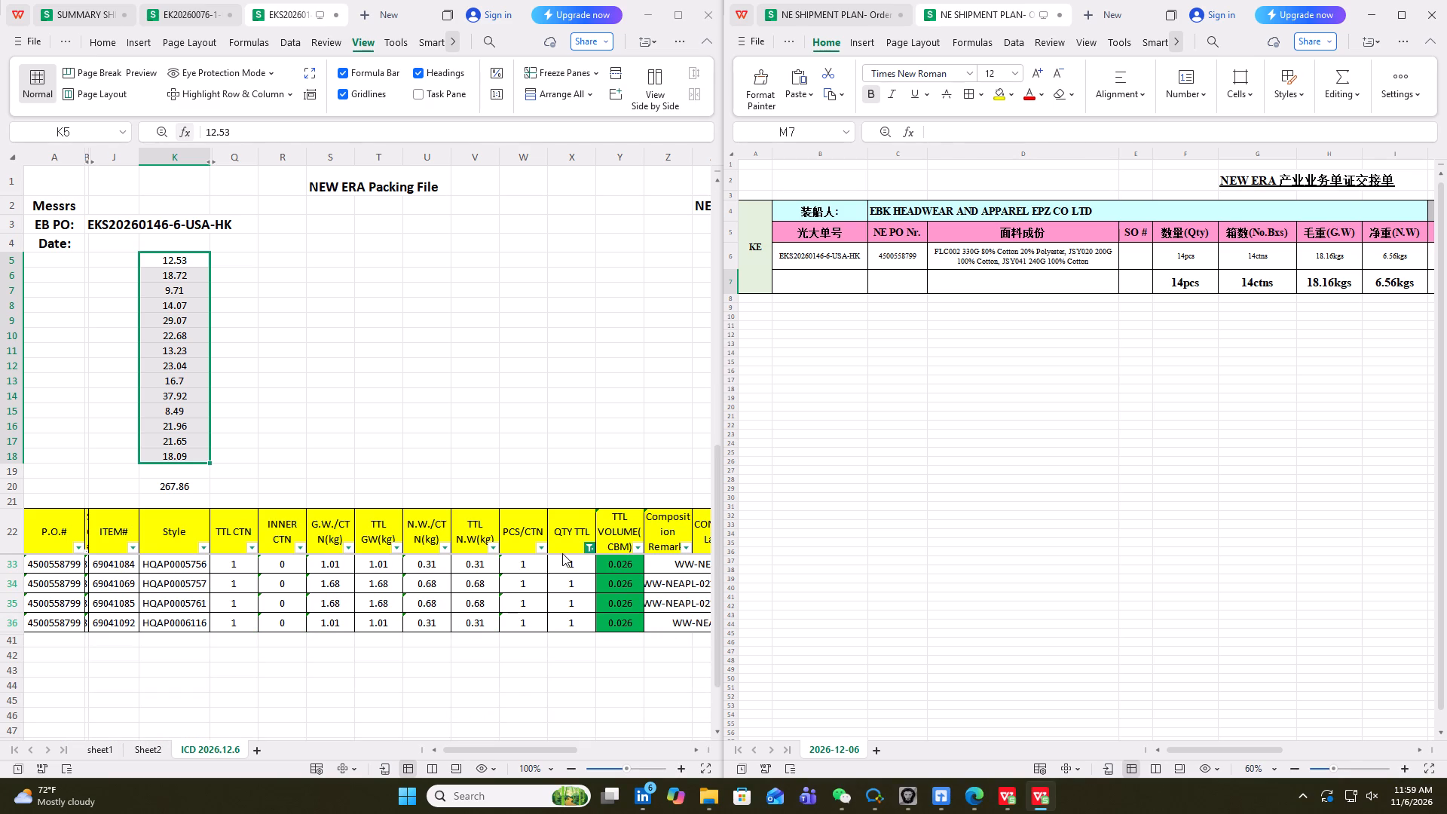
pyautogui.click(576, 157)
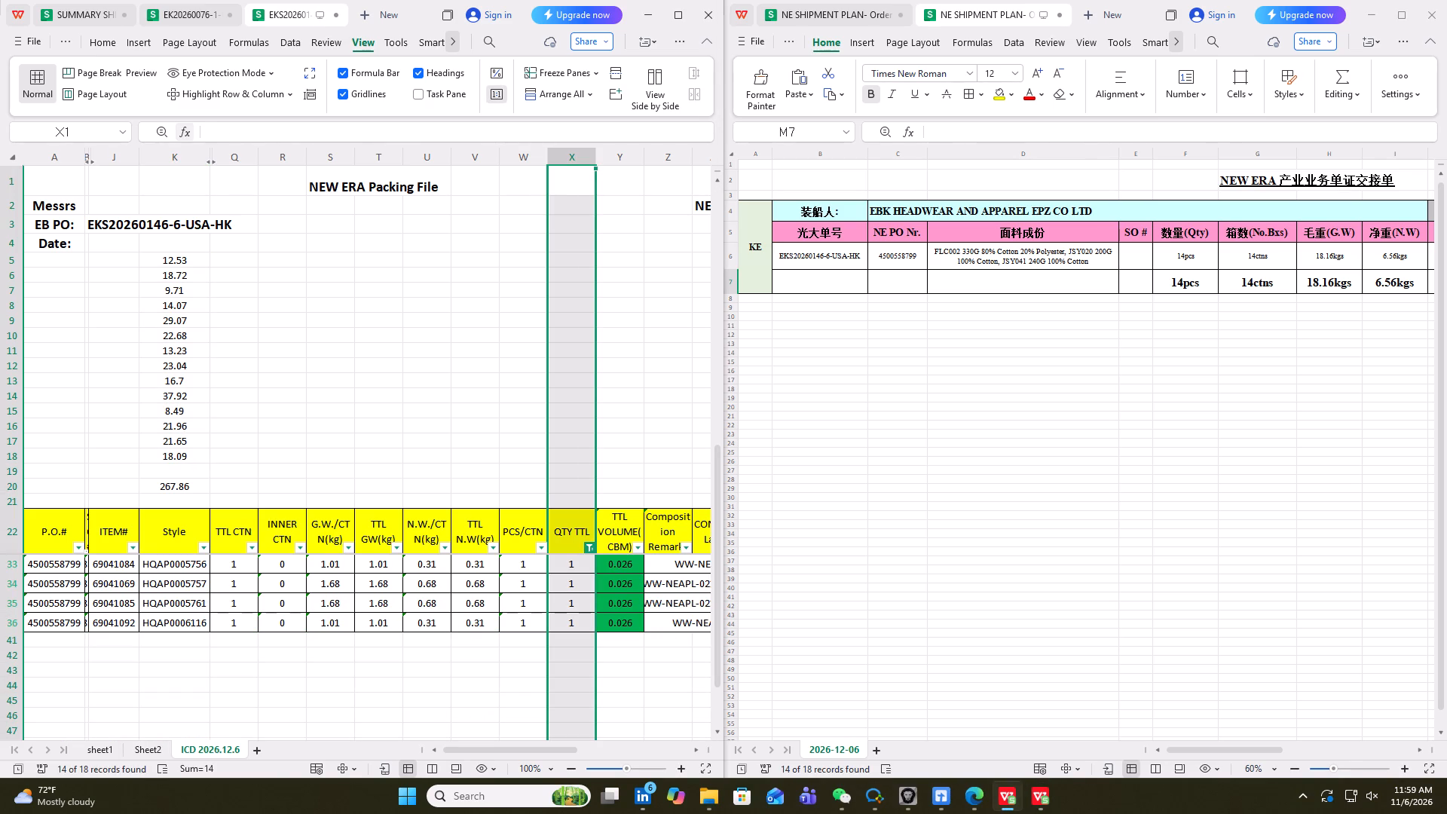
pyautogui.moveTo(1237, 750); pyautogui.dragTo(1305, 744)
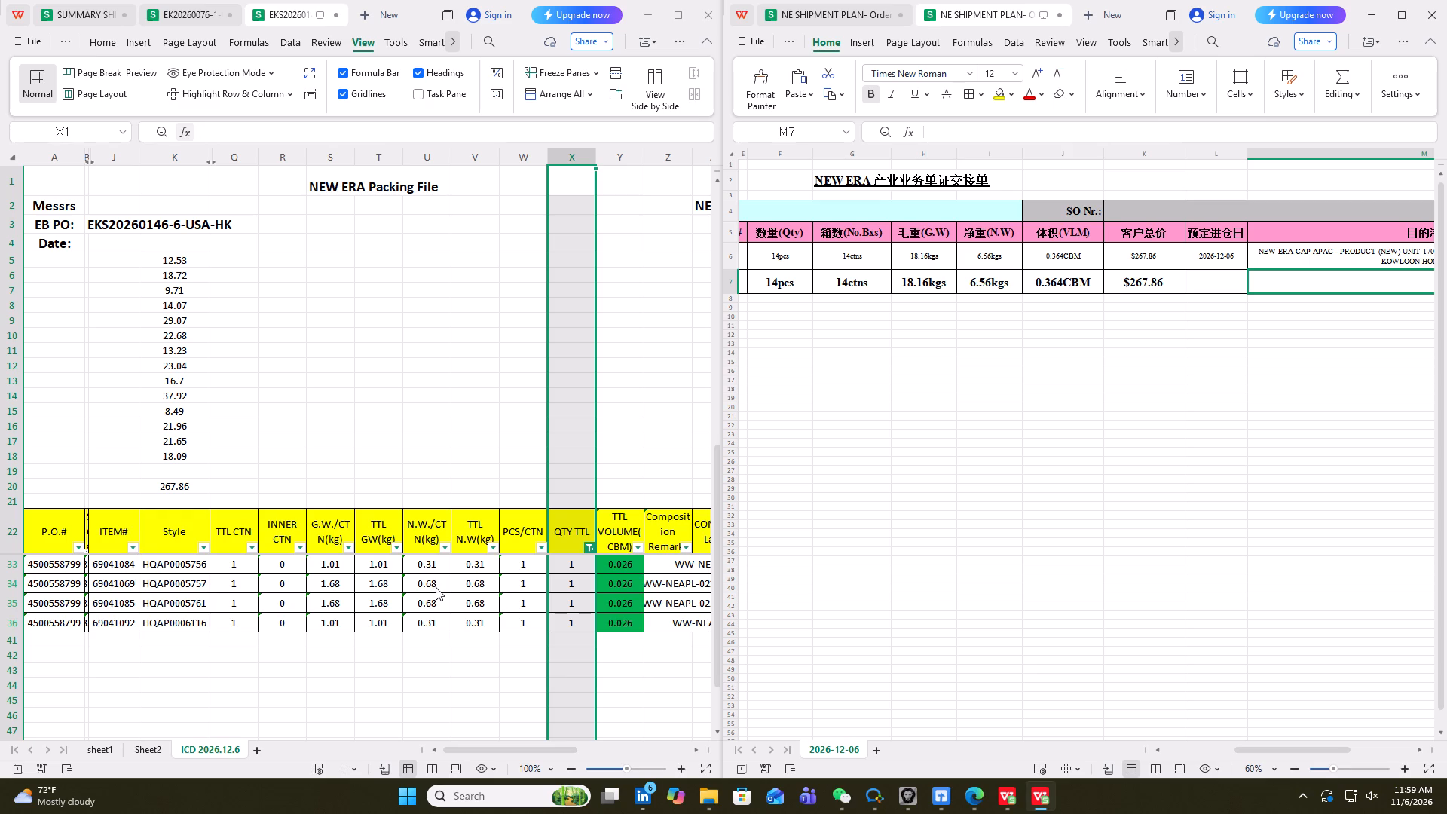
pyautogui.moveTo(503, 748); pyautogui.dragTo(426, 751)
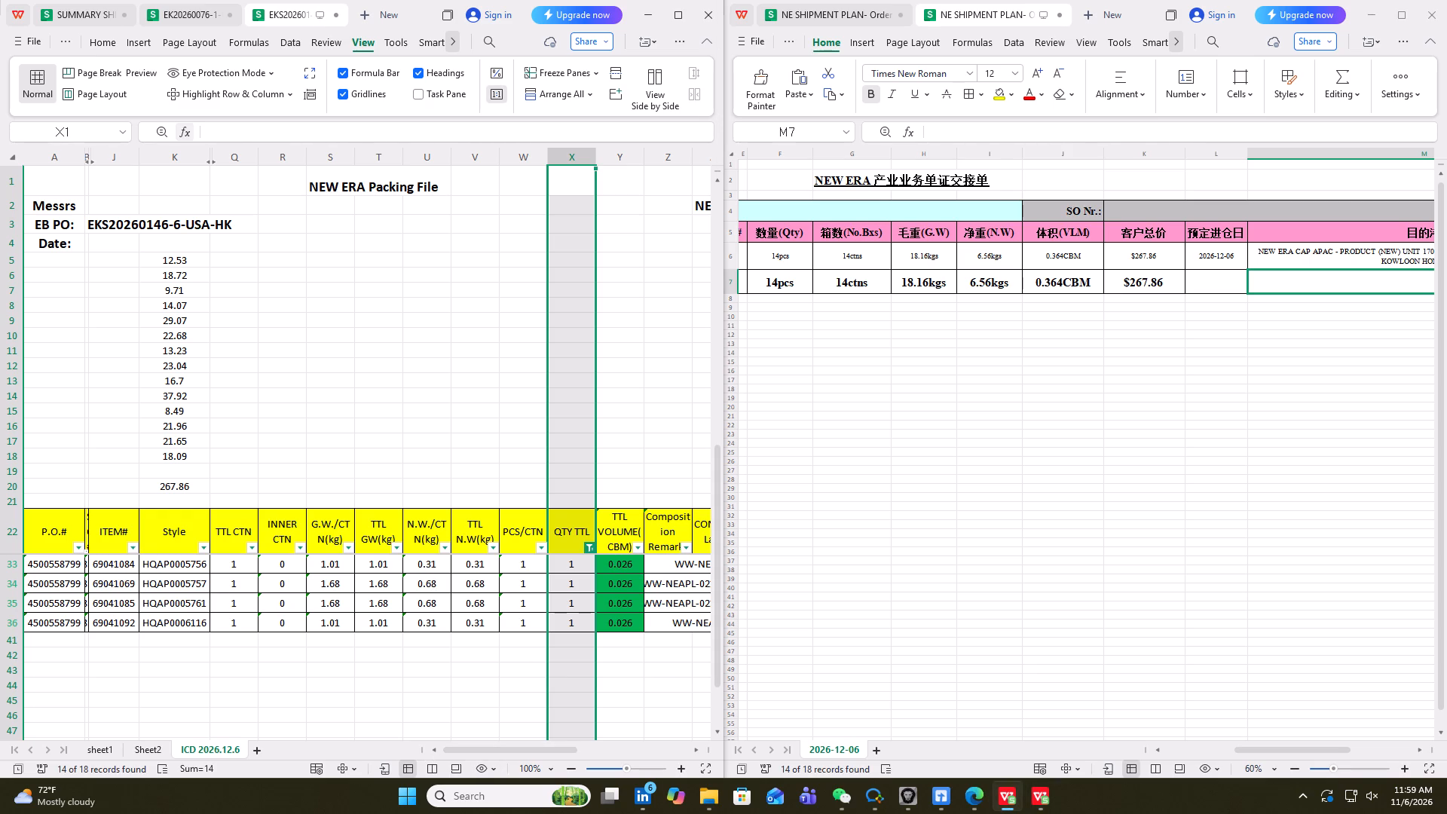
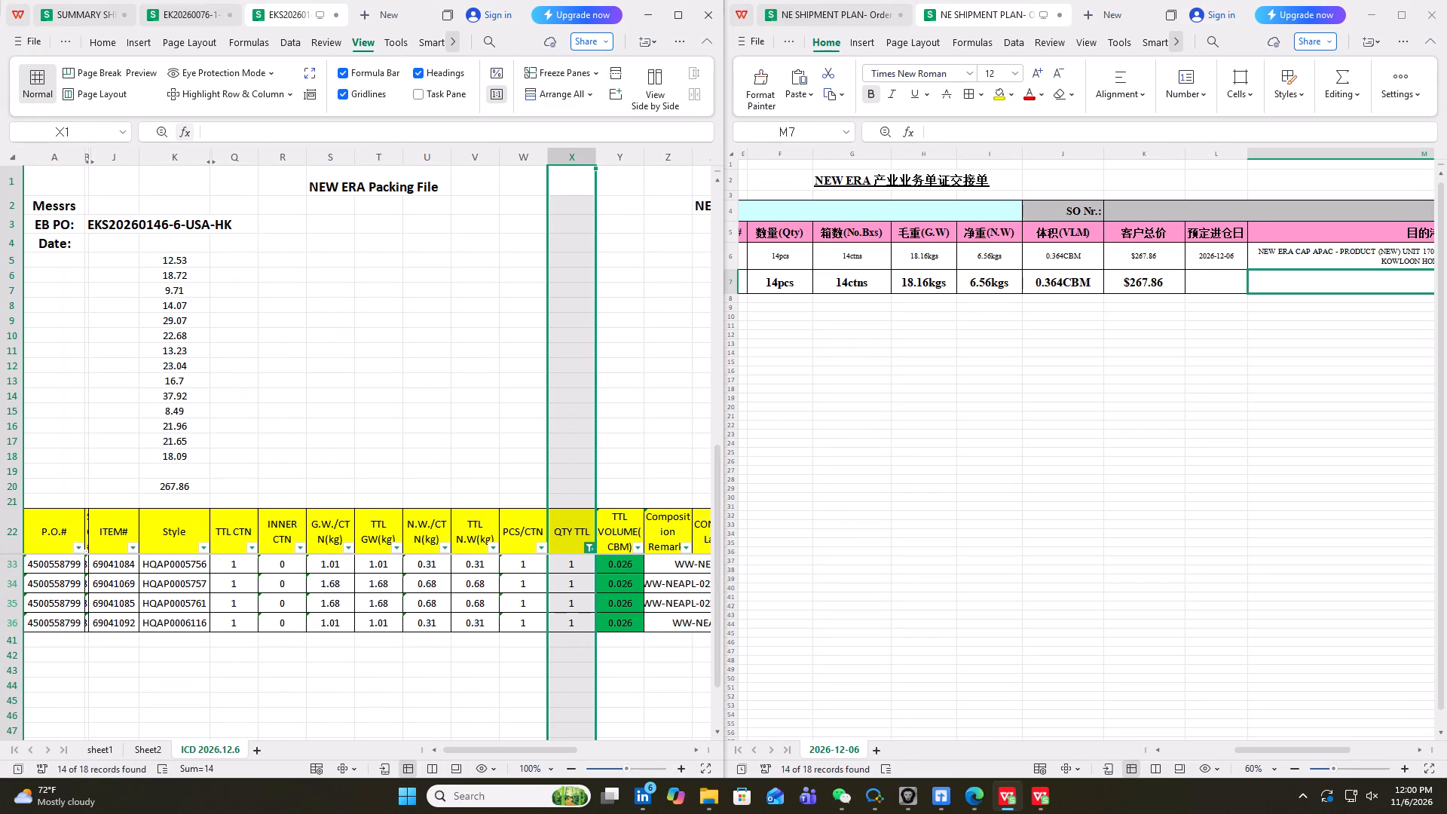
# Check the packing file's TTL CTN sum against the shipment plan's 箱数(No.Bxs).
pyautogui.click(237, 163)
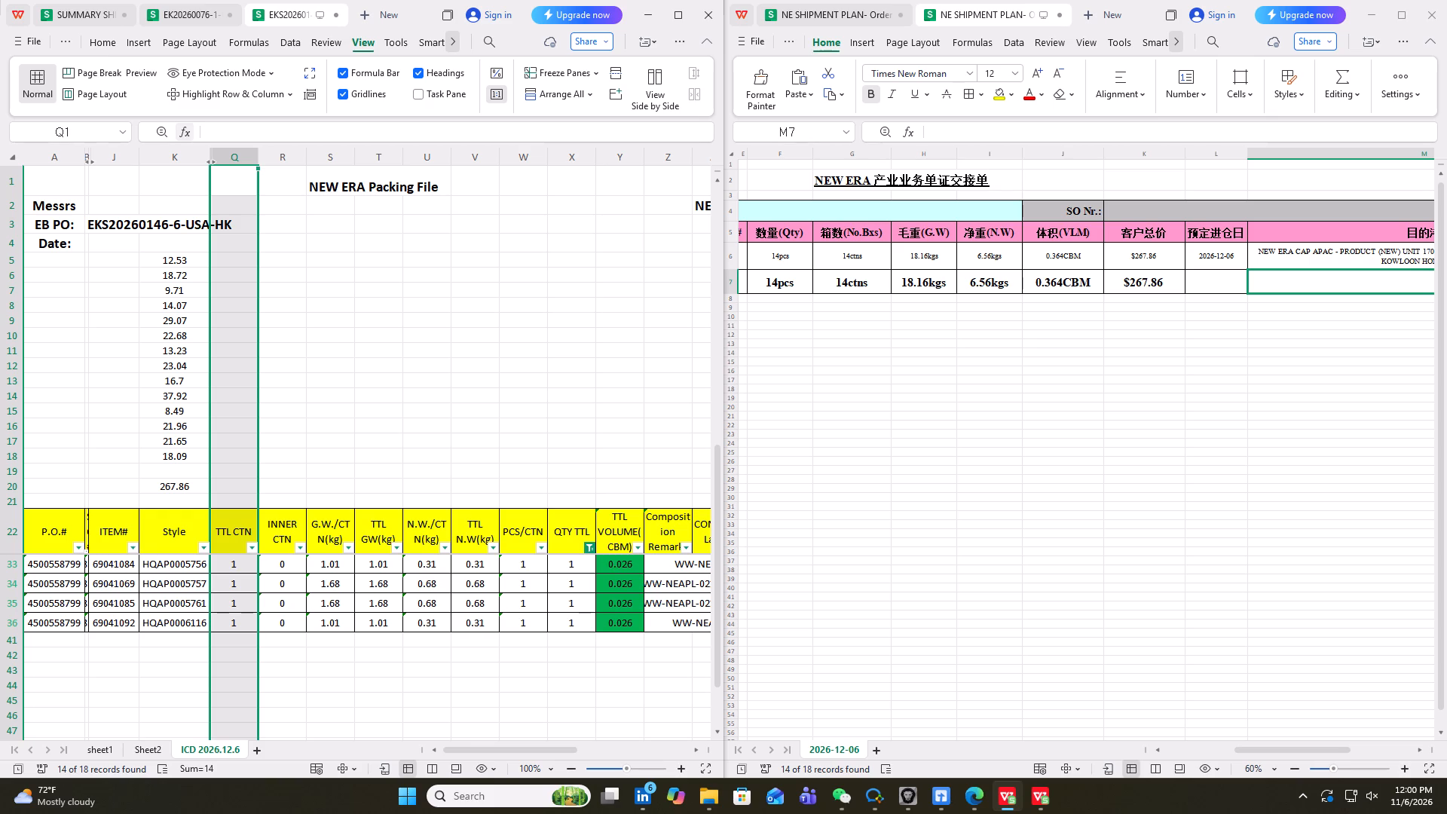
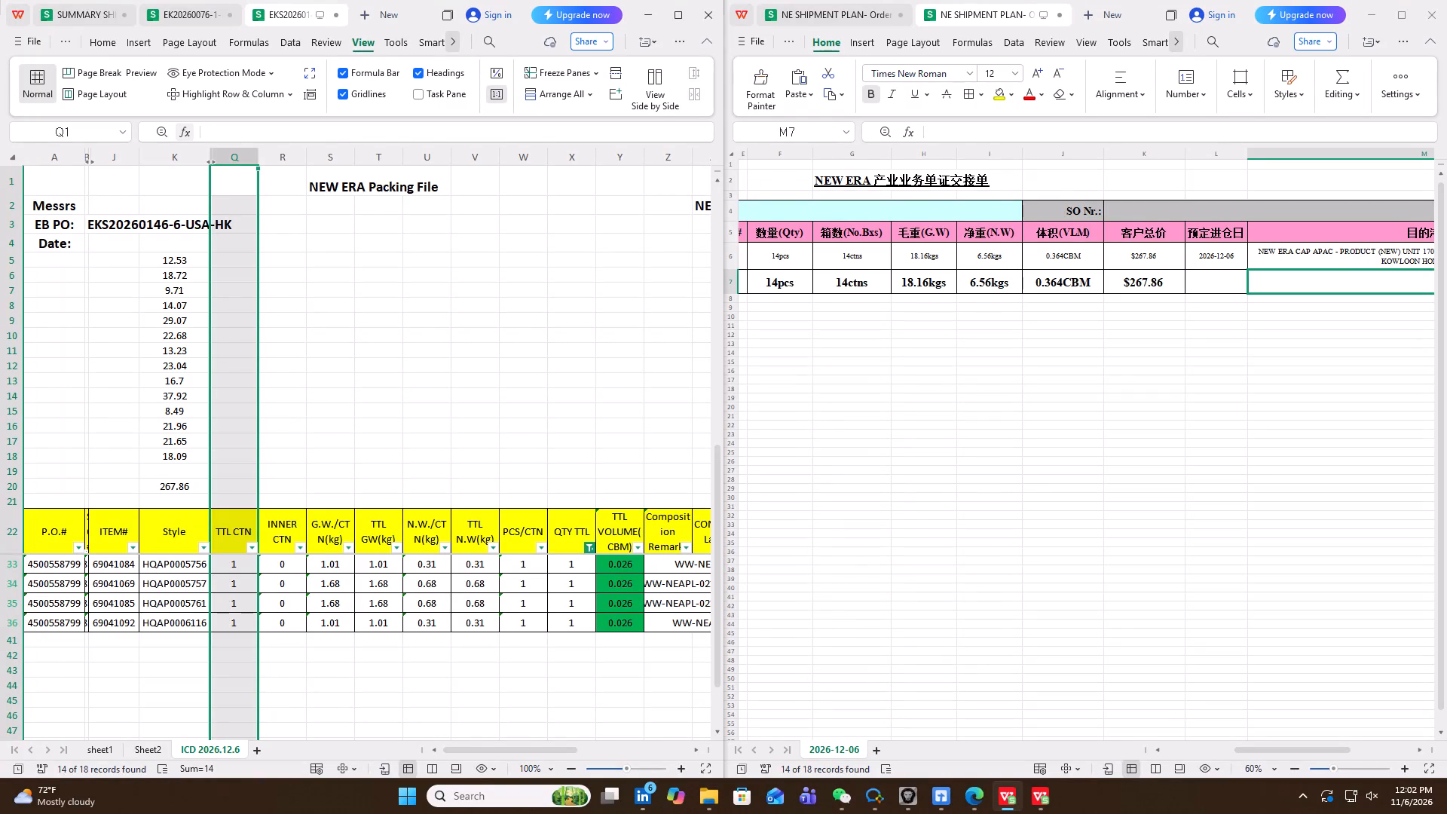
# Check the packing file's TTL GW and TTL N.W sums against the shipment plan's 毛重(G.W) and 净重(N.W).
pyautogui.click(381, 157)
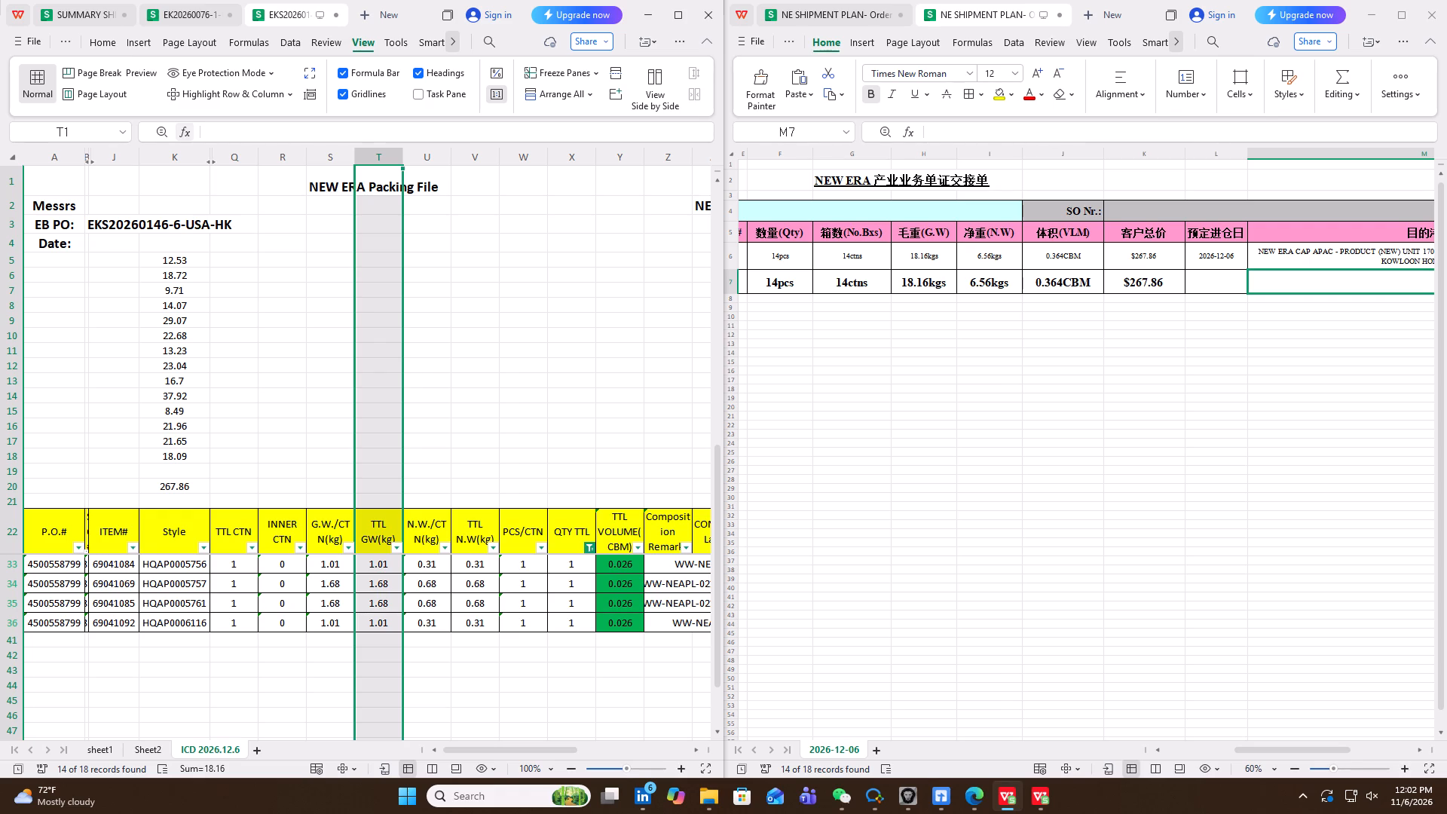
pyautogui.click(474, 163)
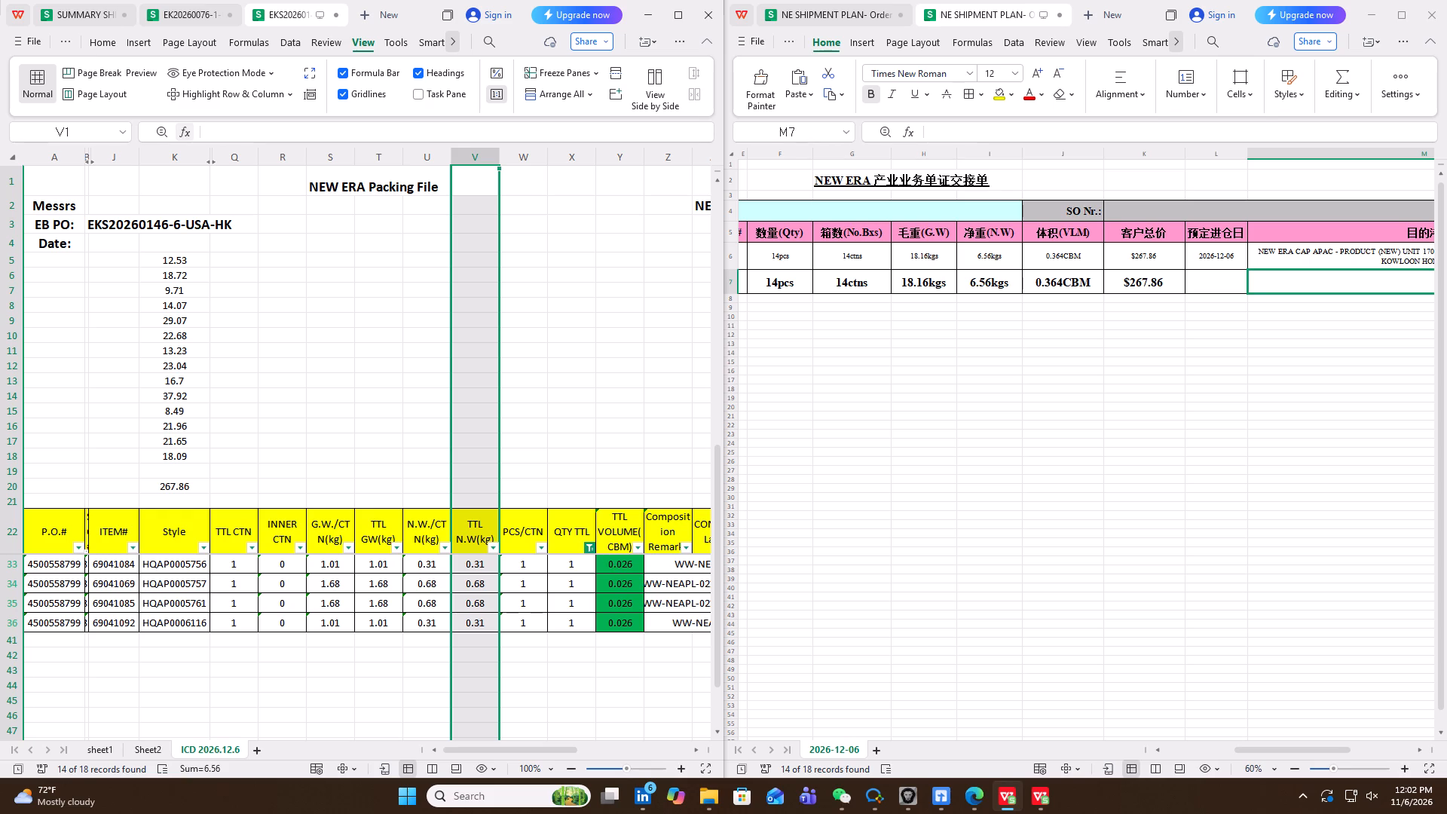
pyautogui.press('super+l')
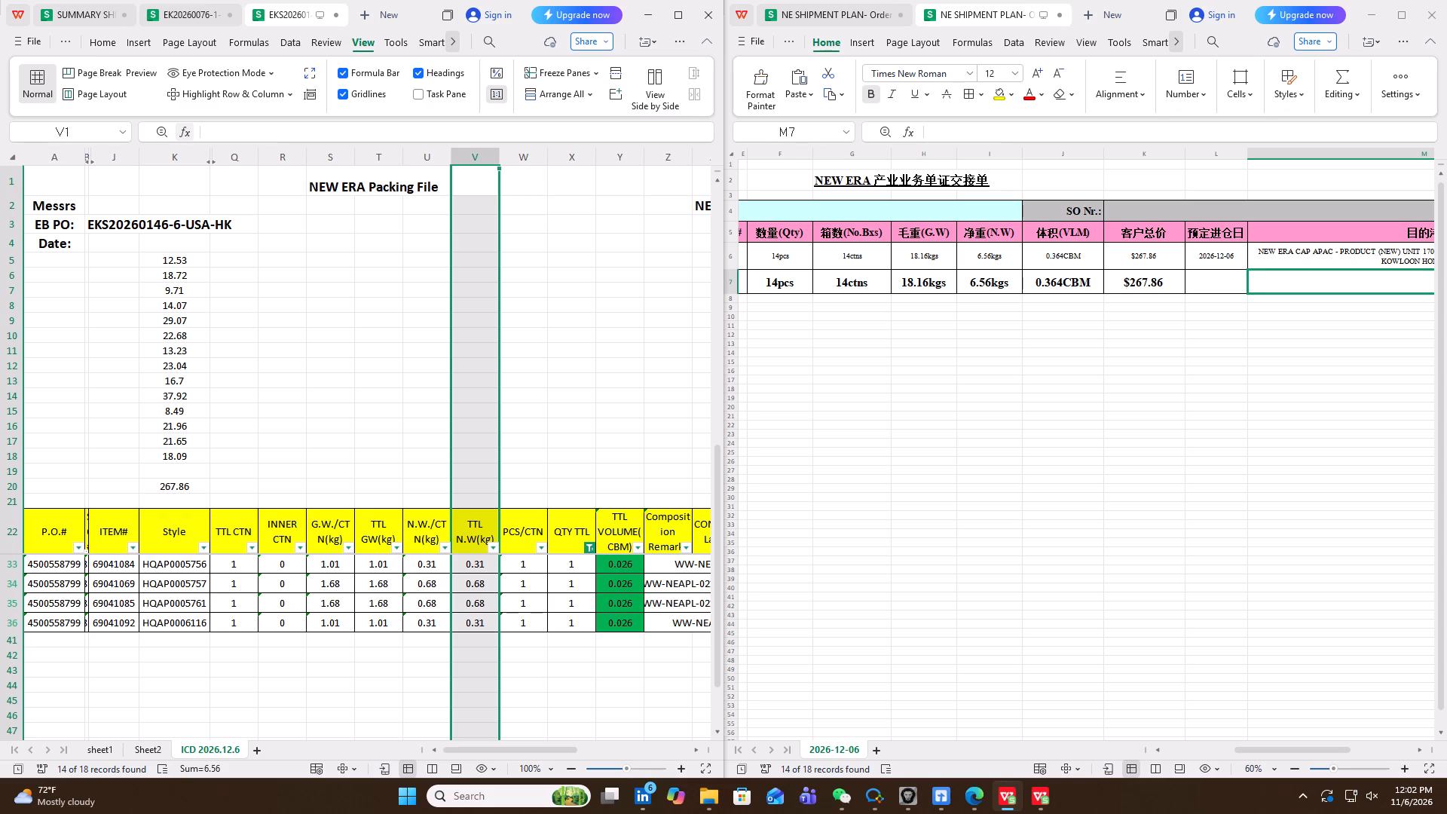